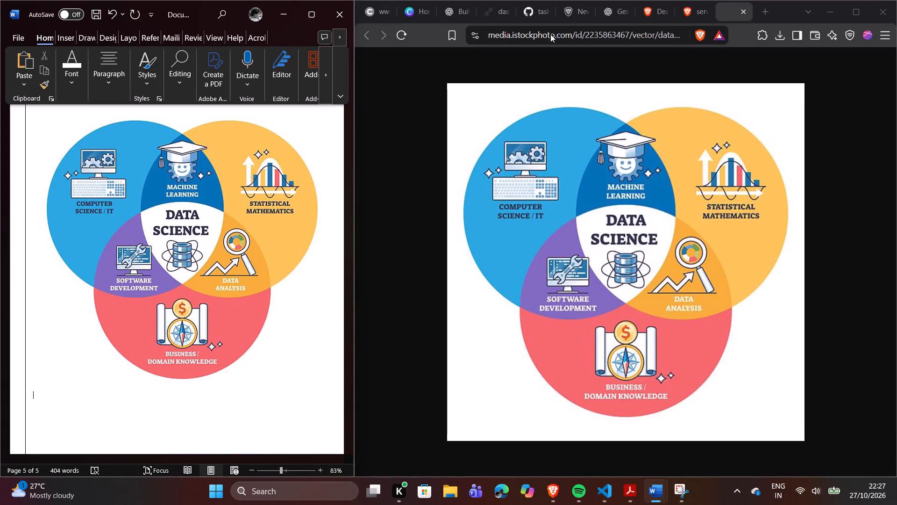
# Switch to Canva in the browser and create a new custom-size design of 2000 × 1800 px.
pyautogui.click(411, 9)
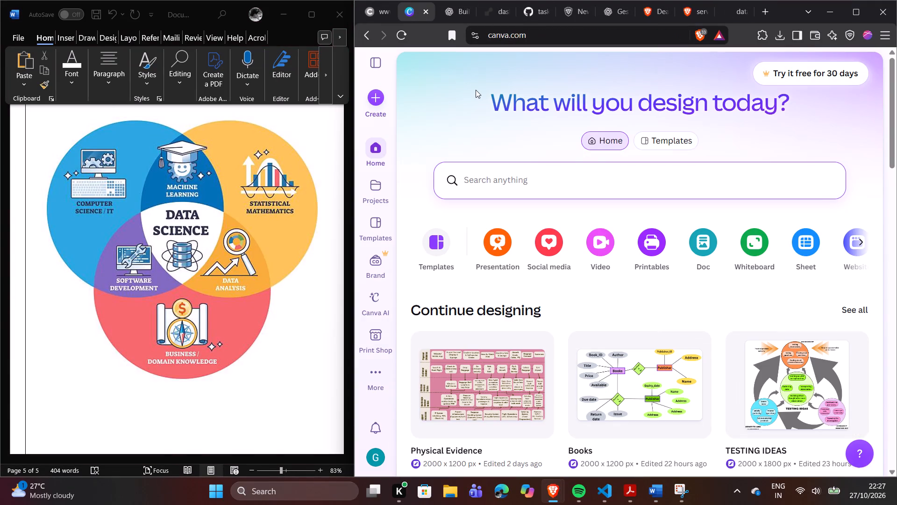
pyautogui.click(381, 100)
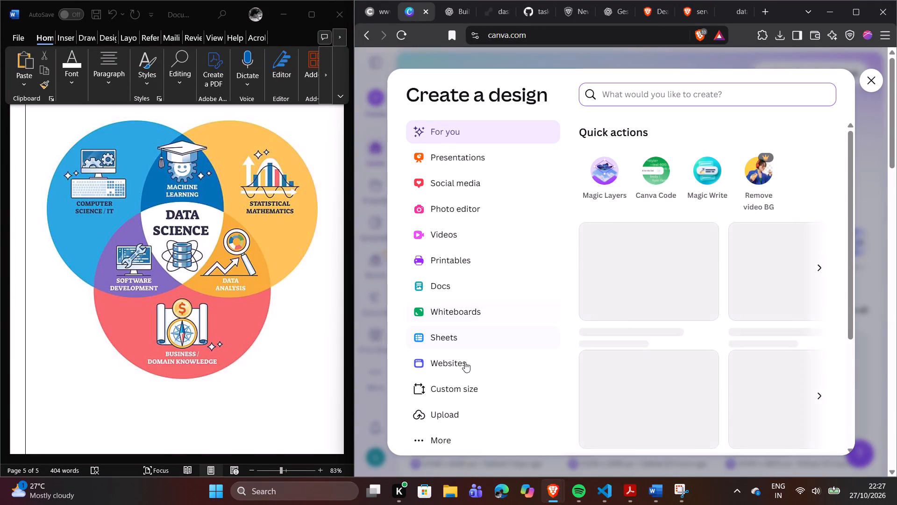
pyautogui.click(462, 392)
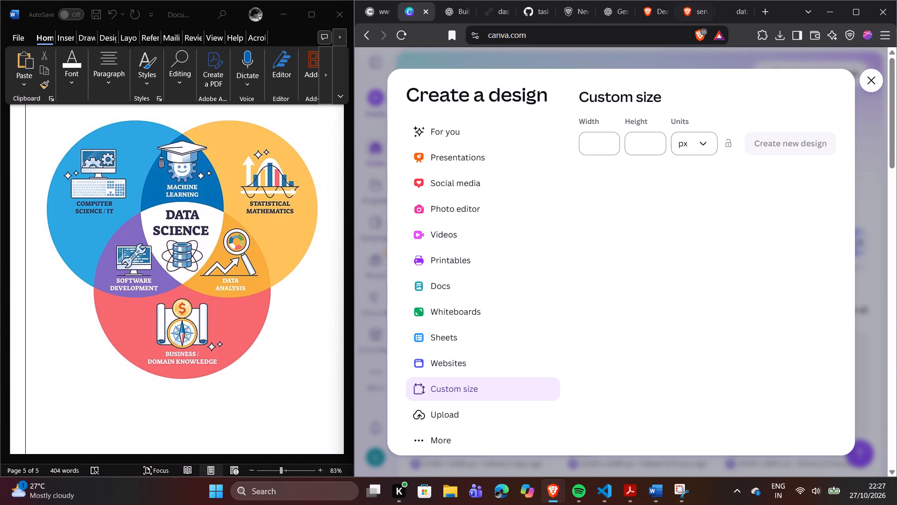
pyautogui.click(602, 141)
pyautogui.press('0')
pyautogui.press('BackSpace')
pyautogui.write('2000')
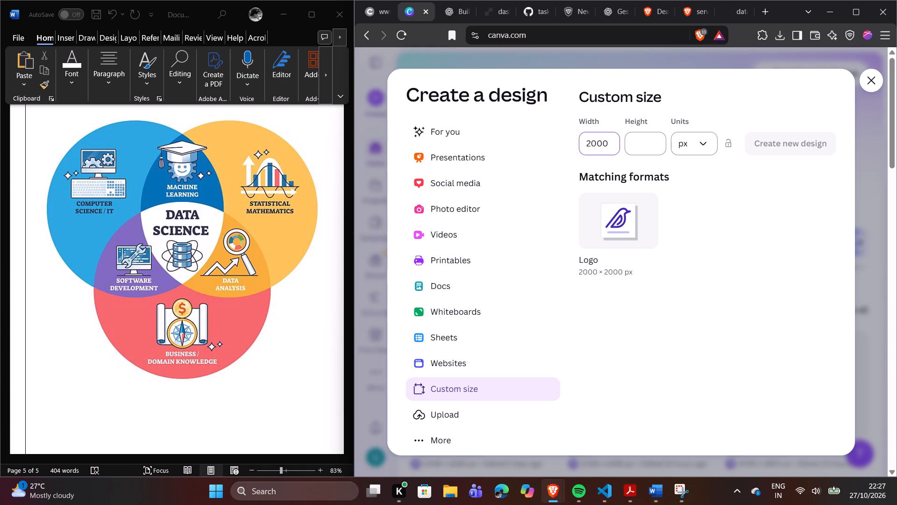
pyautogui.press('Tab')
pyautogui.write('188')
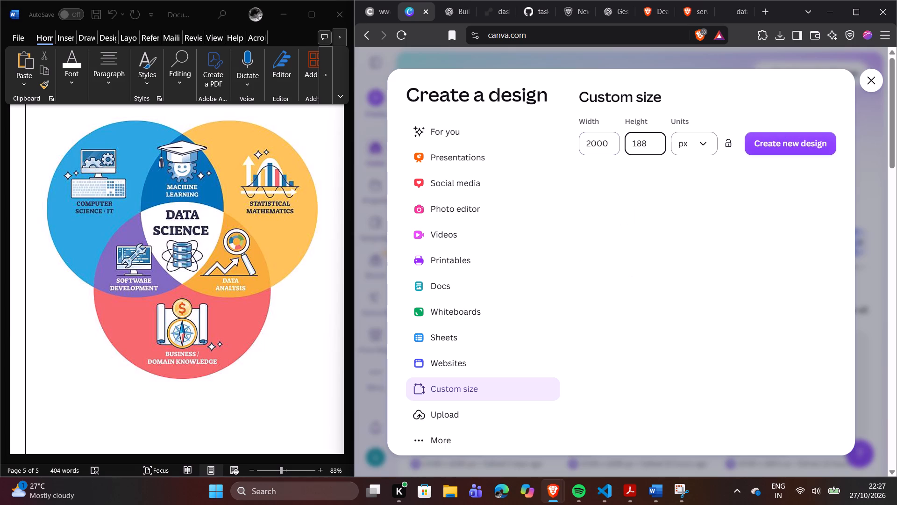
pyautogui.press('Tab')
pyautogui.press('BackSpace')
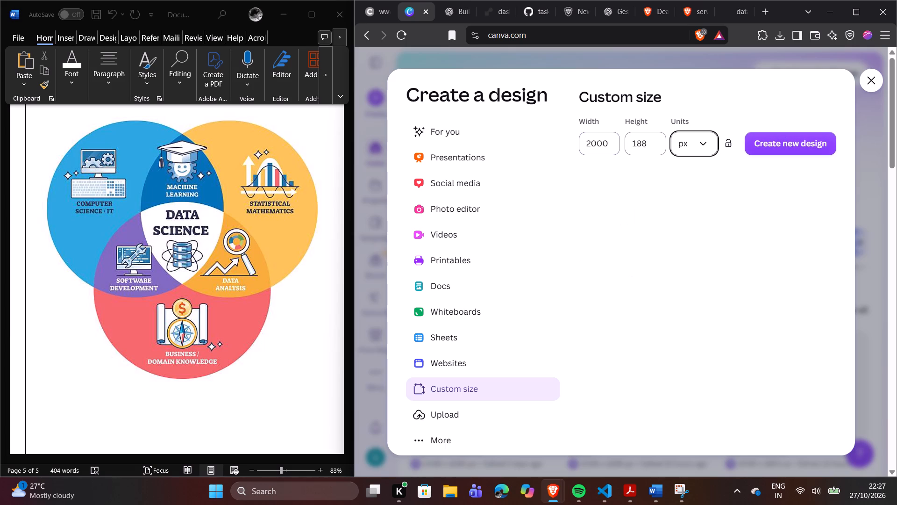
pyautogui.press('Left')
pyautogui.click(653, 141)
pyautogui.press('BackSpace')
pyautogui.write('00')
pyautogui.press('Return')
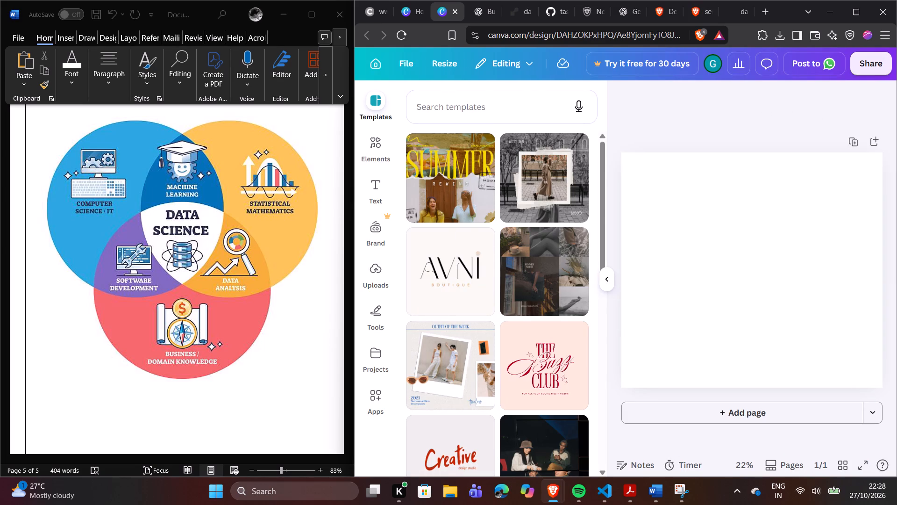
# Search the elements for "cir" and add a Circle shape to the blank page.
pyautogui.click(378, 140)
pyautogui.click(466, 107)
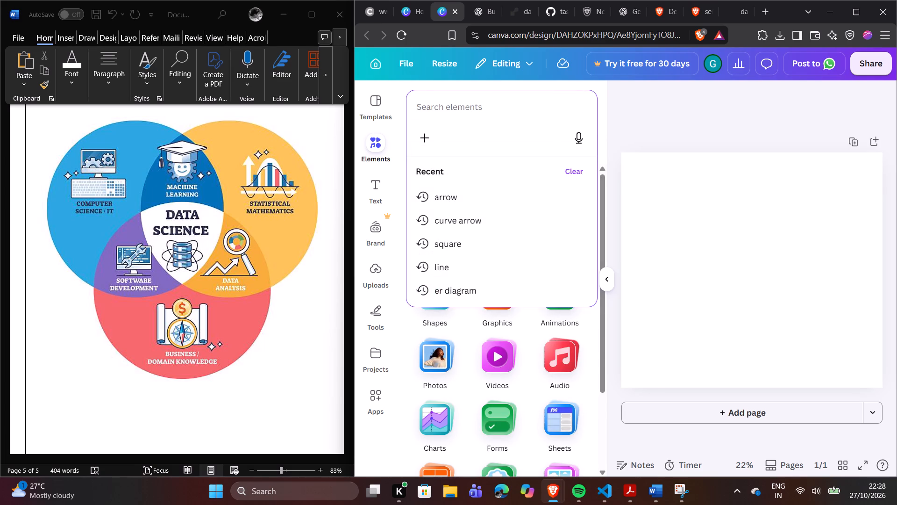
pyautogui.write('cir')
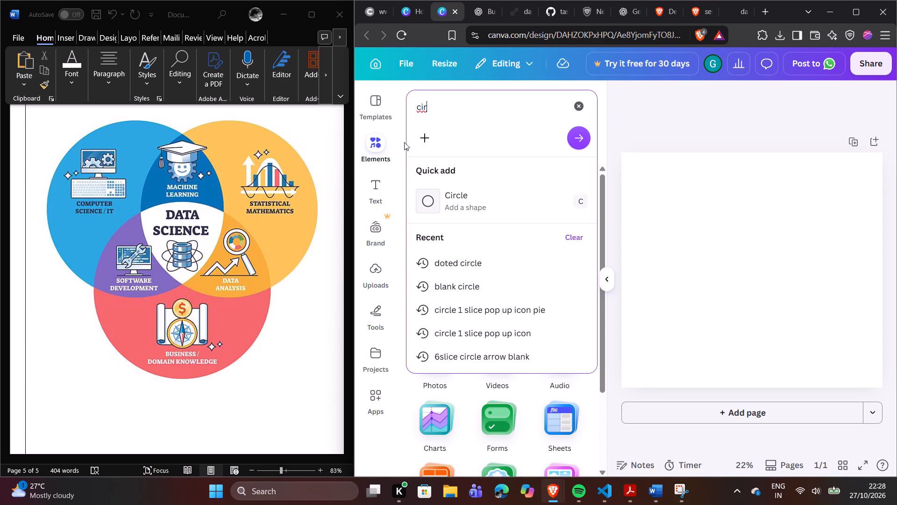
pyautogui.click(470, 187)
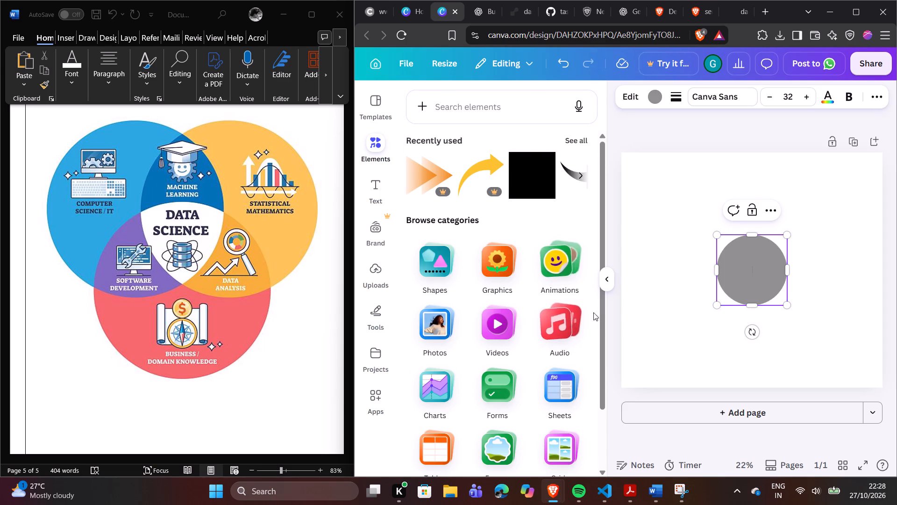
pyautogui.click(612, 279)
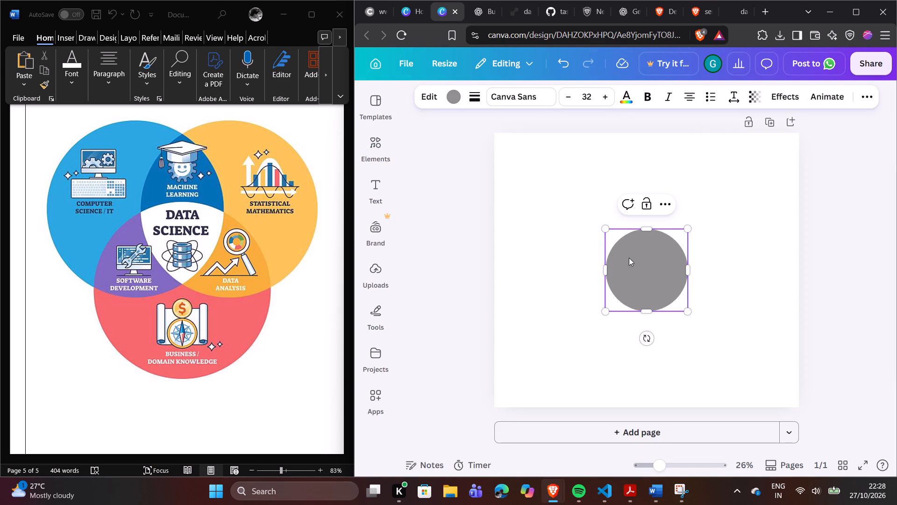
# Enlarge the circle to about half the page's width and place it near the page's upper-left corner.
pyautogui.moveTo(606, 225); pyautogui.dragTo(498, 157)
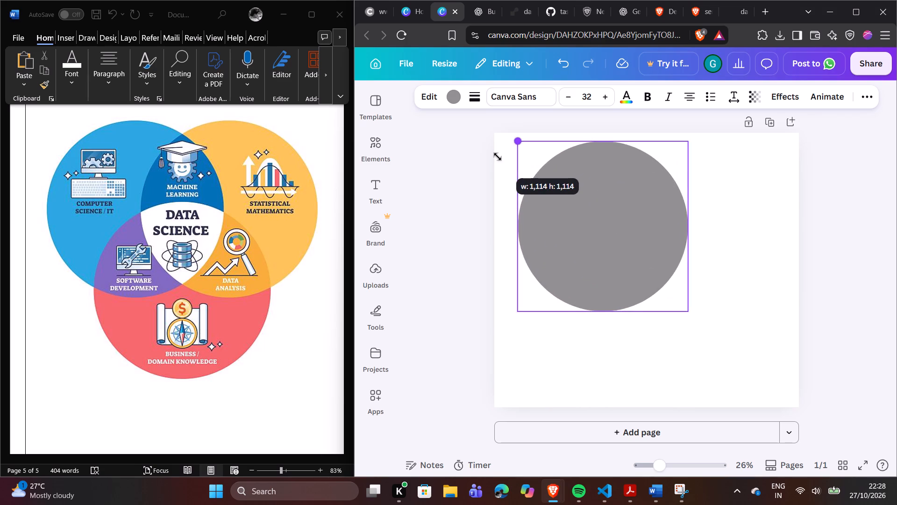
pyautogui.moveTo(498, 157); pyautogui.dragTo(542, 160)
pyautogui.moveTo(626, 225); pyautogui.dragTo(588, 210)
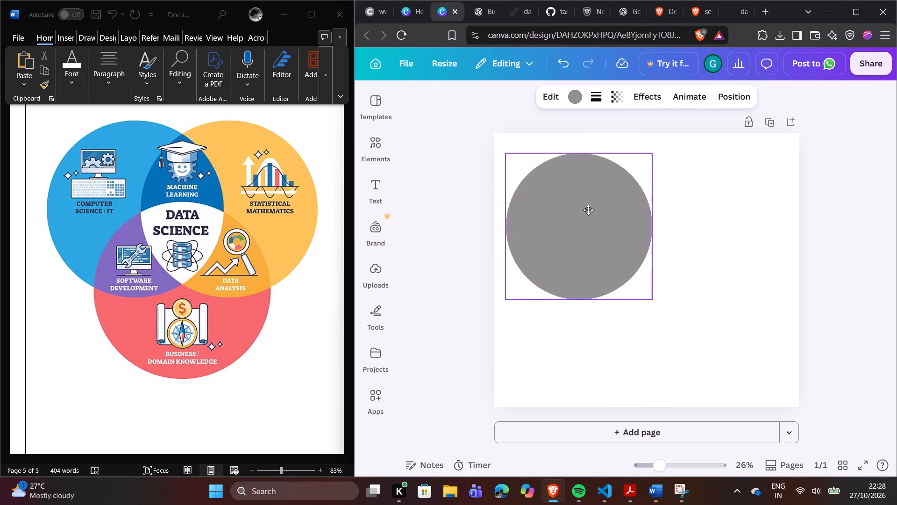
pyautogui.moveTo(588, 210); pyautogui.dragTo(586, 194)
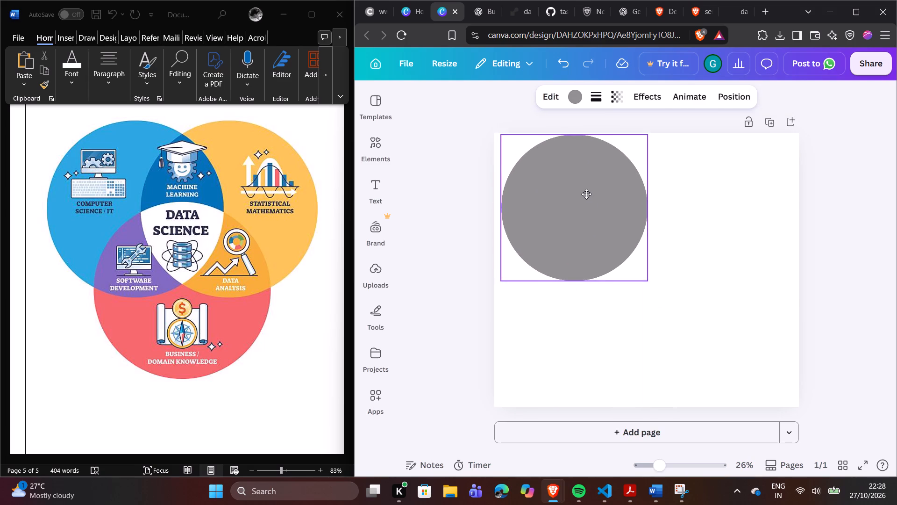
pyautogui.moveTo(586, 194); pyautogui.dragTo(589, 203)
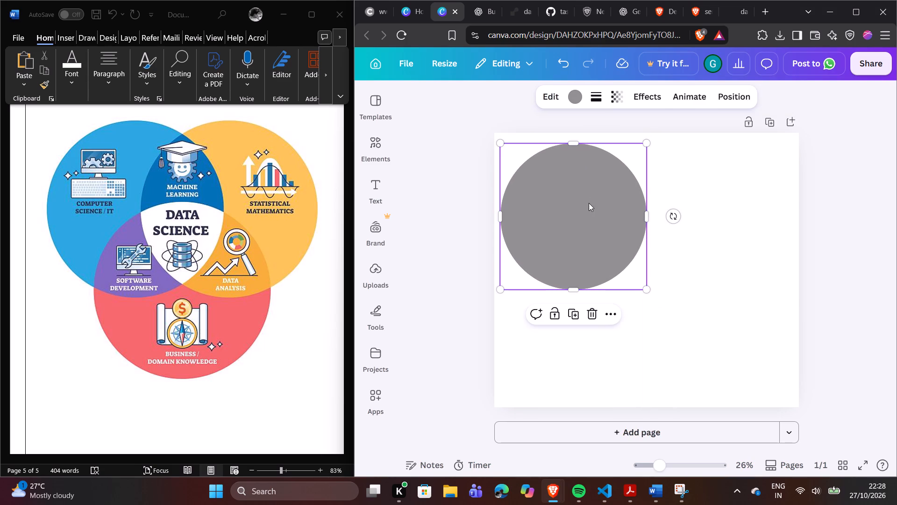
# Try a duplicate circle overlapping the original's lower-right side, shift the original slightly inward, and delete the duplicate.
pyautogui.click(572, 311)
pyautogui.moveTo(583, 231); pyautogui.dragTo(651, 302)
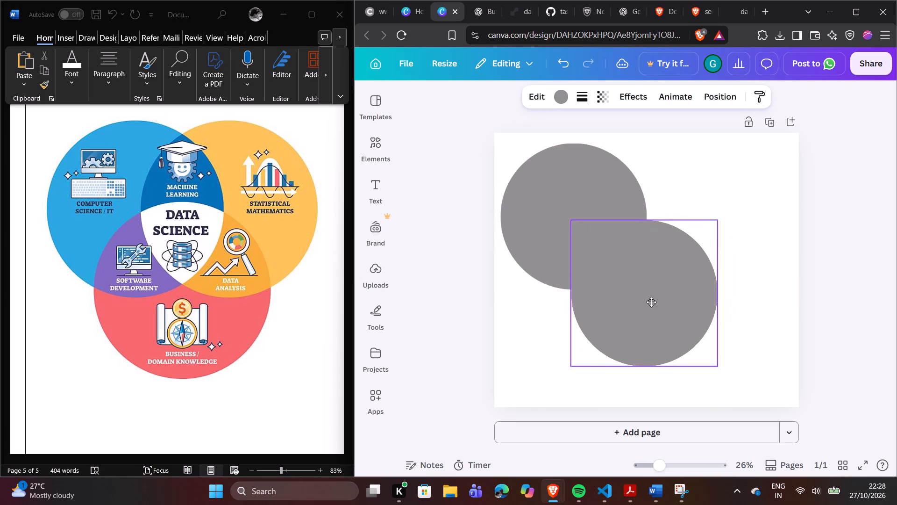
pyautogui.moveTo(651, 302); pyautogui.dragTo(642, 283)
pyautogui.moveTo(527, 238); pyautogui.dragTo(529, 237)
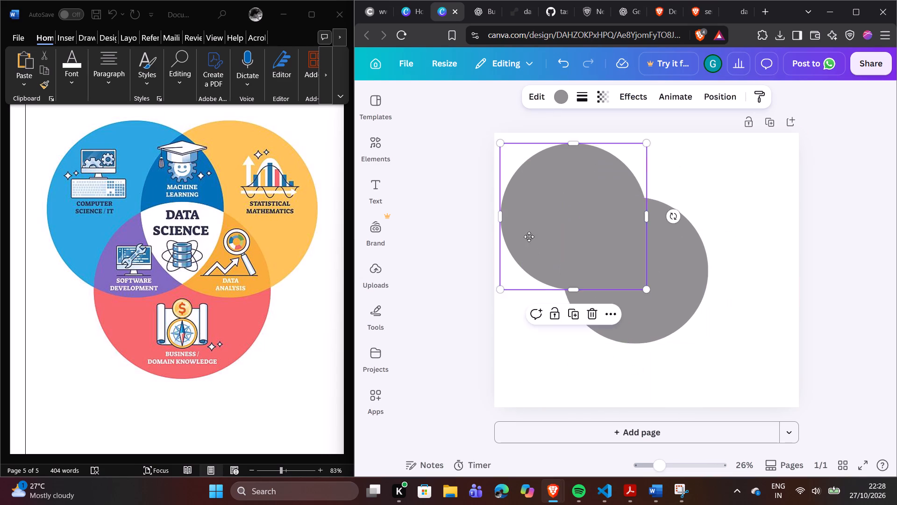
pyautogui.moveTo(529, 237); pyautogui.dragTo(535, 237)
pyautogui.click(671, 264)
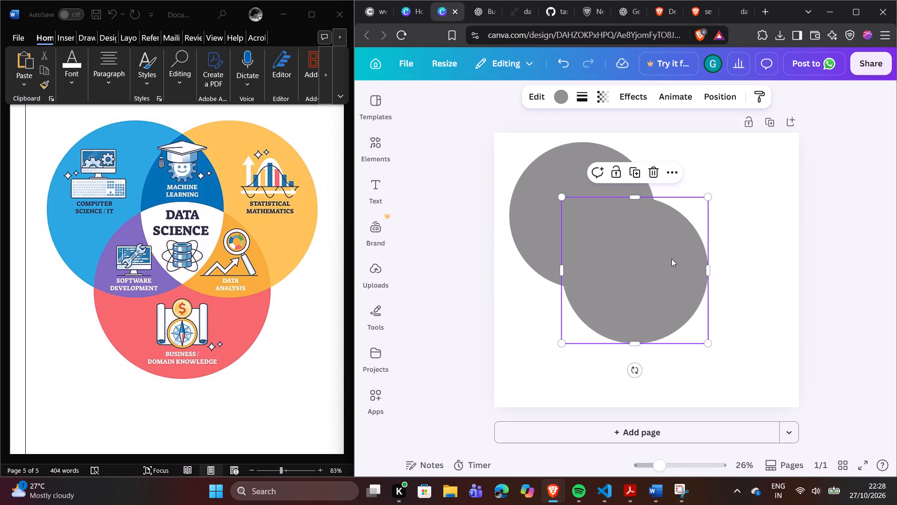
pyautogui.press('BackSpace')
# Enlarge the remaining circle to about 1,070 × 1,070 px, keeping its upper-left corner in place.
pyautogui.click(621, 224)
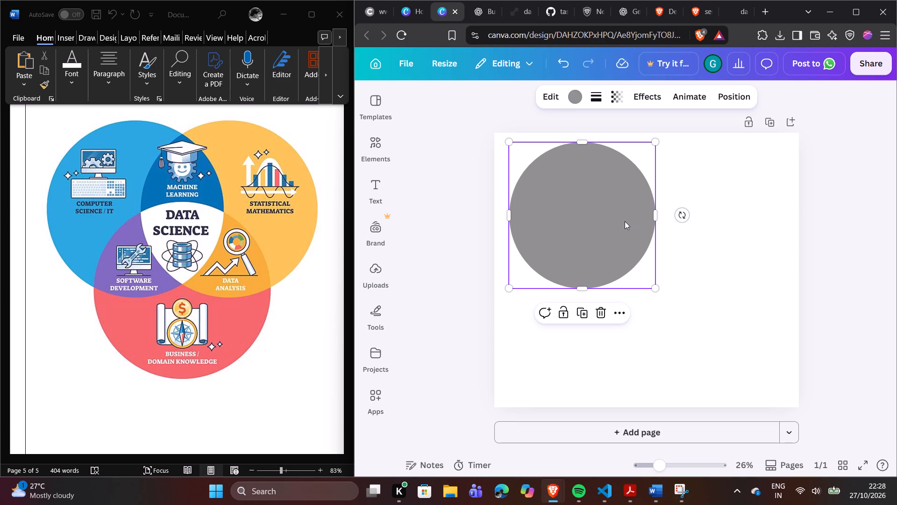
pyautogui.moveTo(658, 289); pyautogui.dragTo(676, 299)
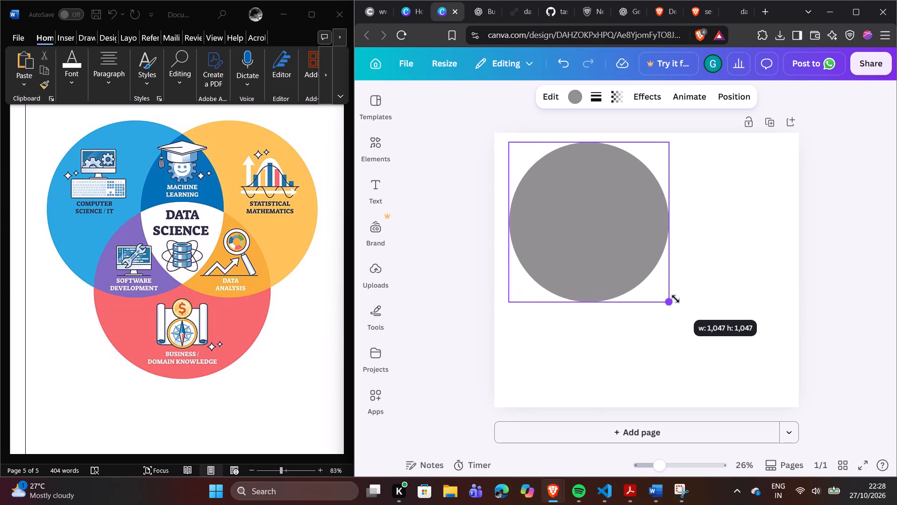
pyautogui.moveTo(676, 299); pyautogui.dragTo(680, 299)
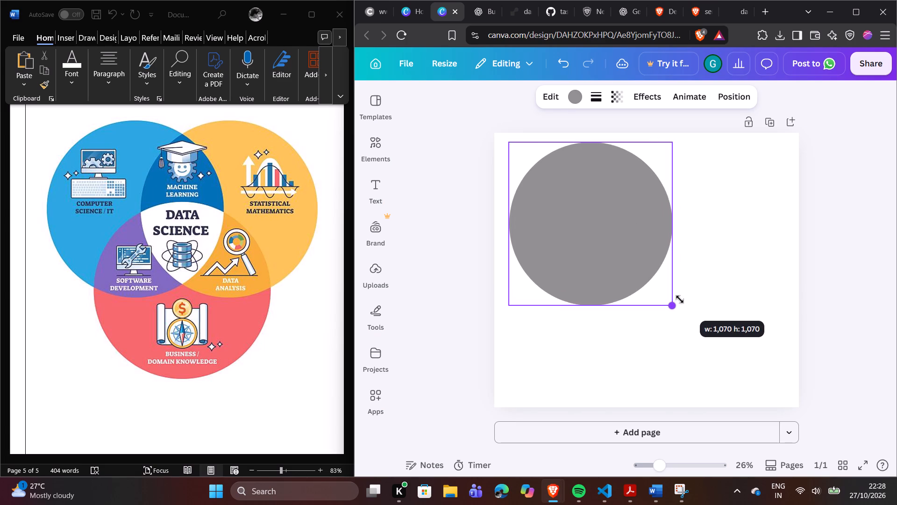
pyautogui.moveTo(680, 299); pyautogui.dragTo(681, 299)
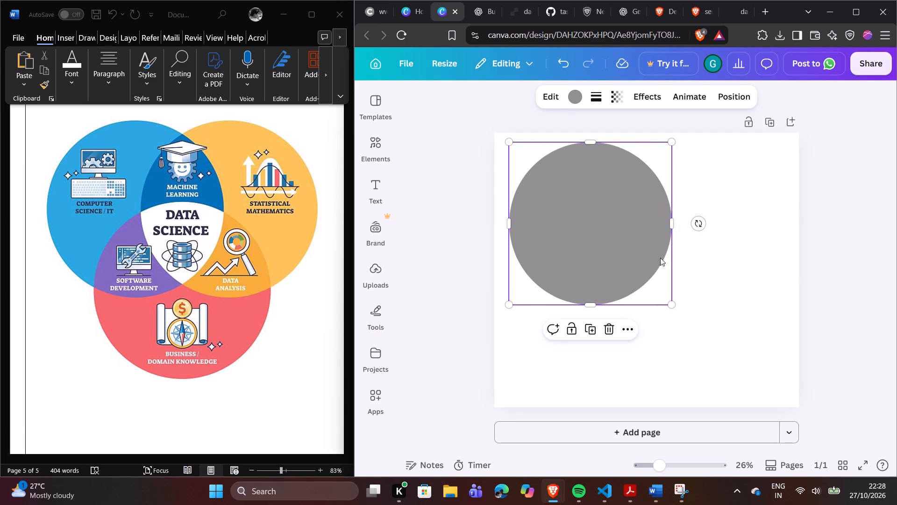
# Duplicate the enlarged circle and place the copy at its lower right so that the two overlap.
pyautogui.click(593, 330)
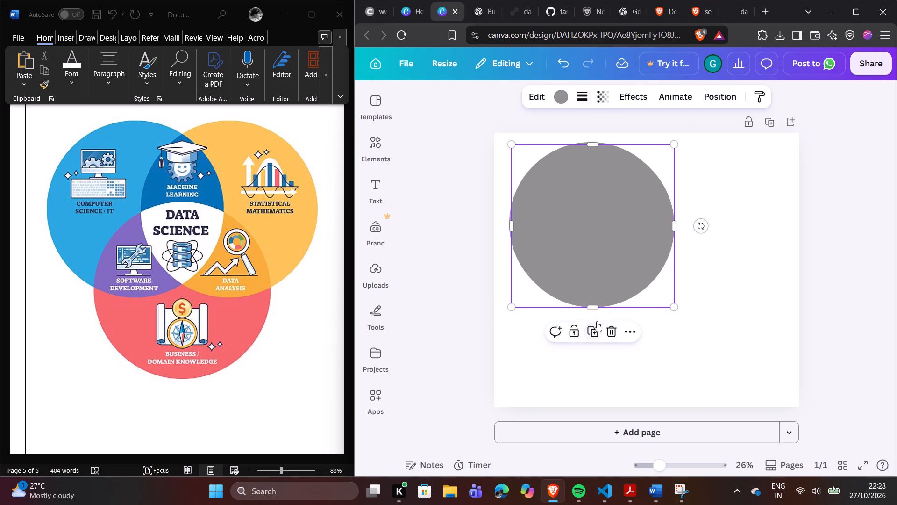
pyautogui.moveTo(612, 258); pyautogui.dragTo(673, 327)
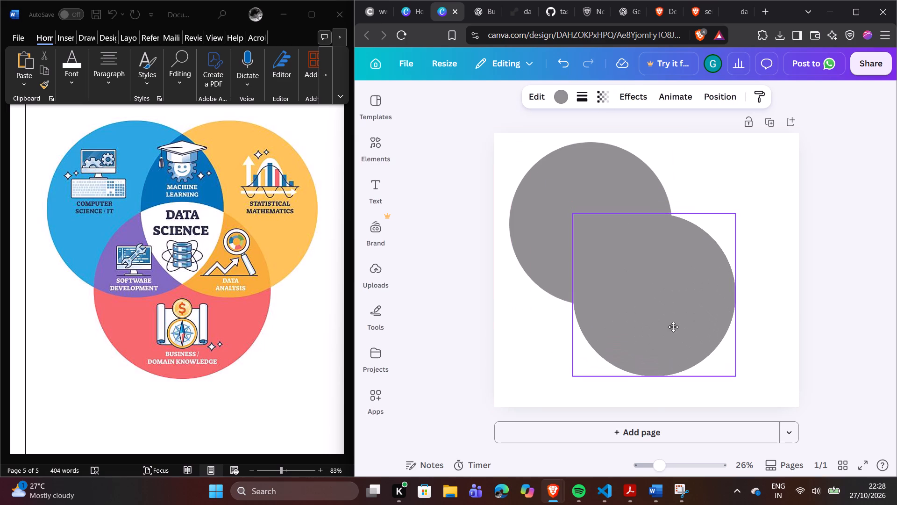
pyautogui.moveTo(673, 327); pyautogui.dragTo(673, 328)
# Fill only the upper-left circle with light blue from the default solid colours.
pyautogui.click(579, 181)
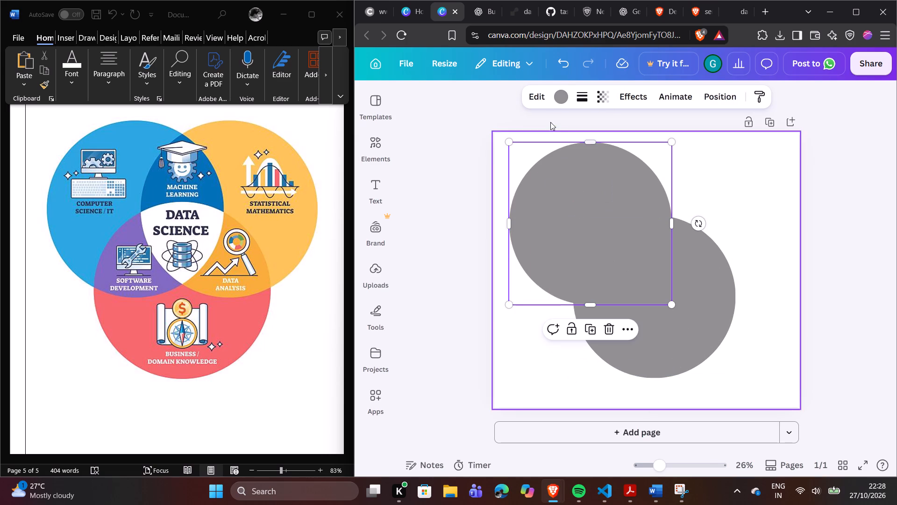
pyautogui.click(563, 92)
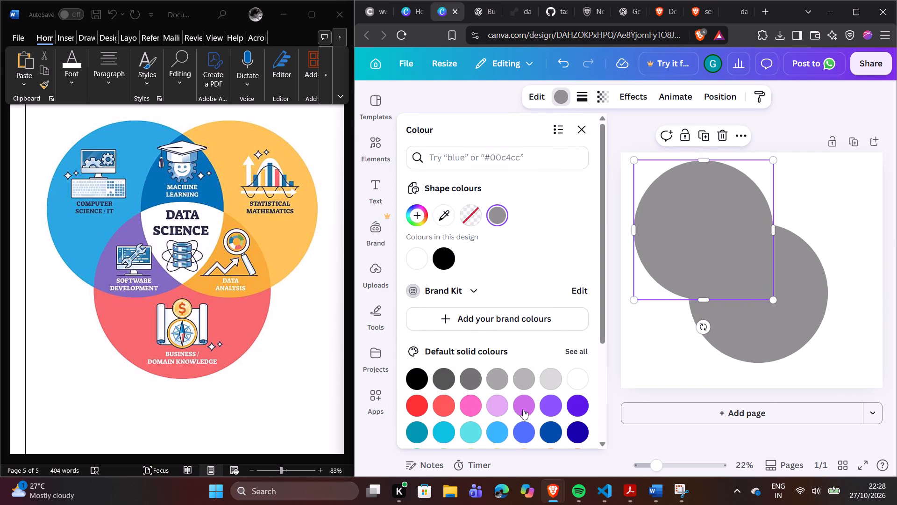
pyautogui.click(490, 425)
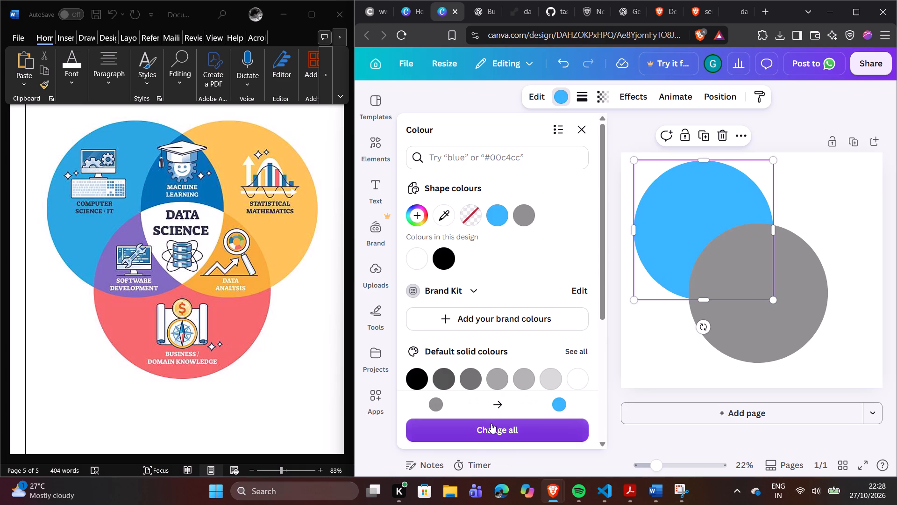
pyautogui.click(676, 374)
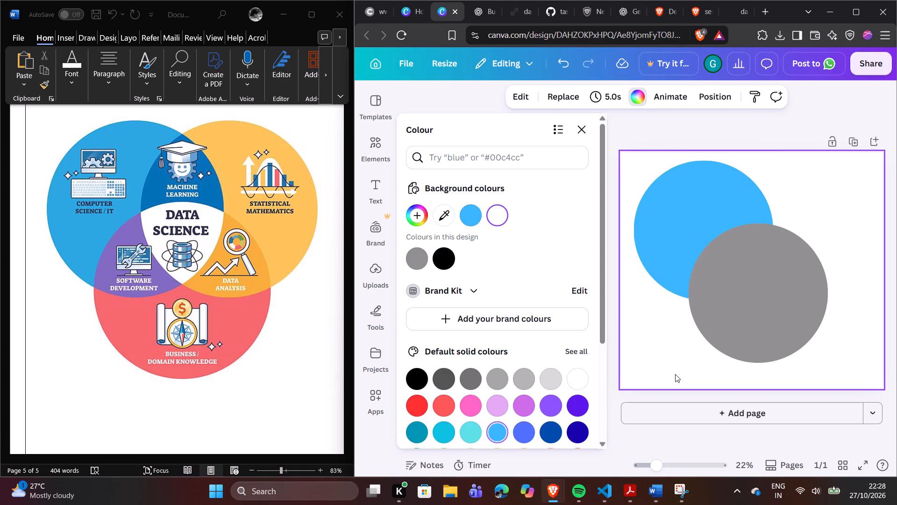
pyautogui.click(612, 282)
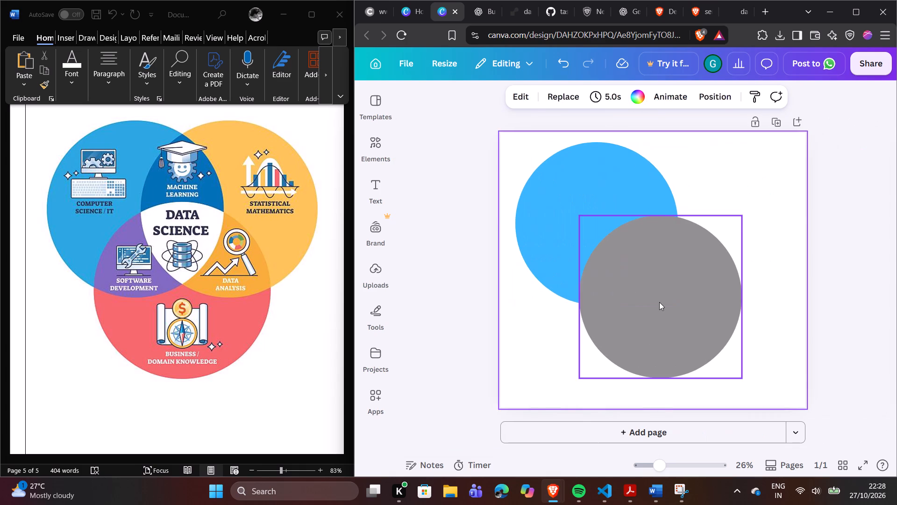
# Set the blue circle's transparency to 75.
pyautogui.click(659, 302)
pyautogui.click(579, 184)
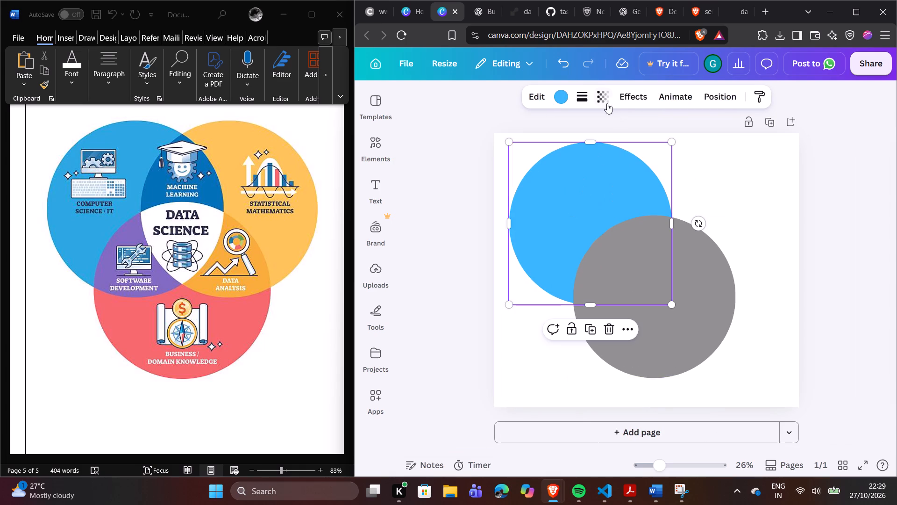
pyautogui.click(605, 99)
pyautogui.moveTo(629, 146); pyautogui.dragTo(598, 144)
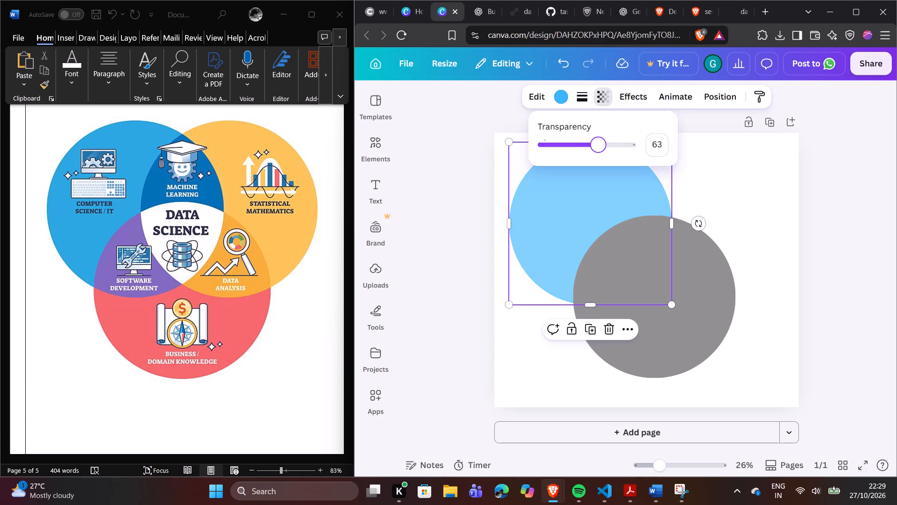
pyautogui.moveTo(598, 144); pyautogui.dragTo(604, 147)
pyautogui.moveTo(604, 147); pyautogui.dragTo(599, 146)
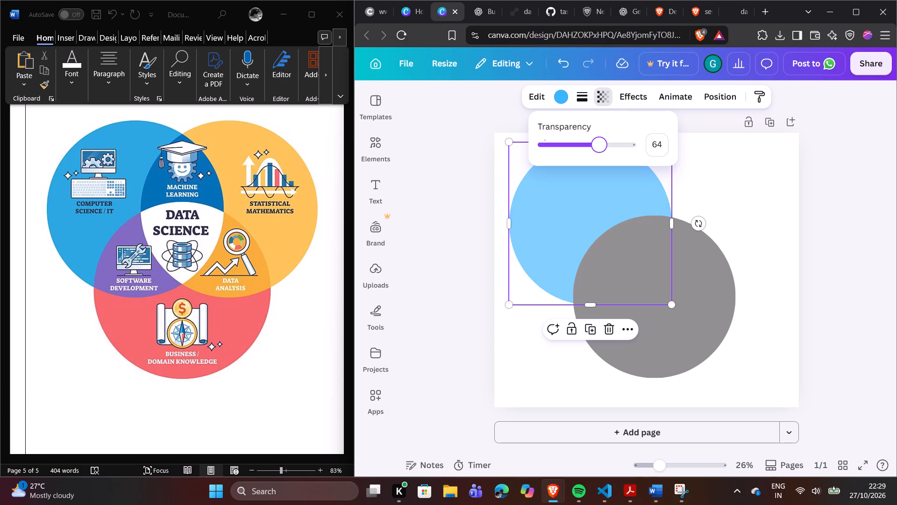
pyautogui.moveTo(599, 146); pyautogui.dragTo(599, 143)
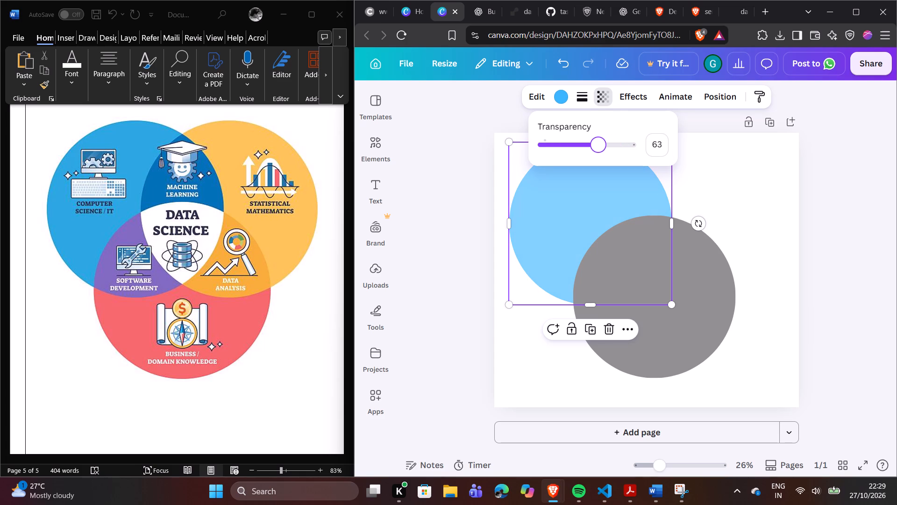
pyautogui.moveTo(599, 143); pyautogui.dragTo(609, 143)
pyautogui.click(609, 143)
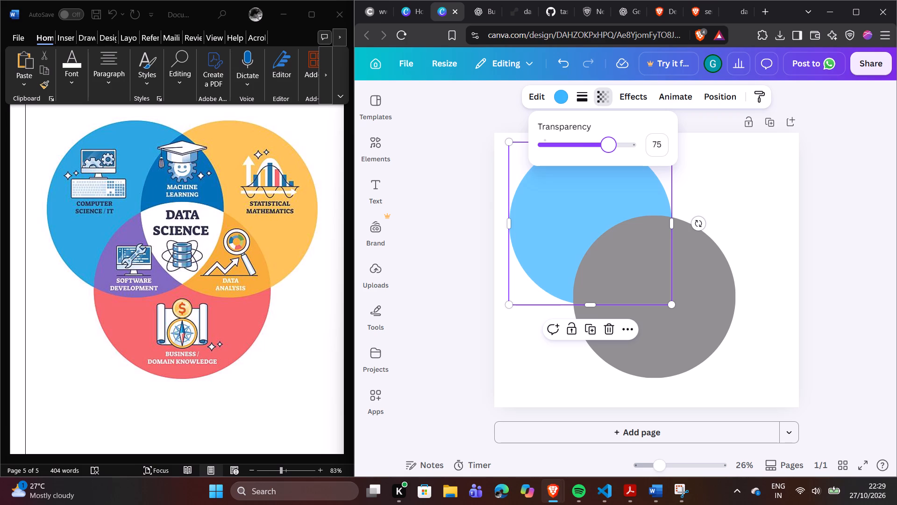
pyautogui.click(768, 218)
# Try coral red on the grey lower-right circle, and settle on the bright orange from the default solid colours.
pyautogui.click(650, 283)
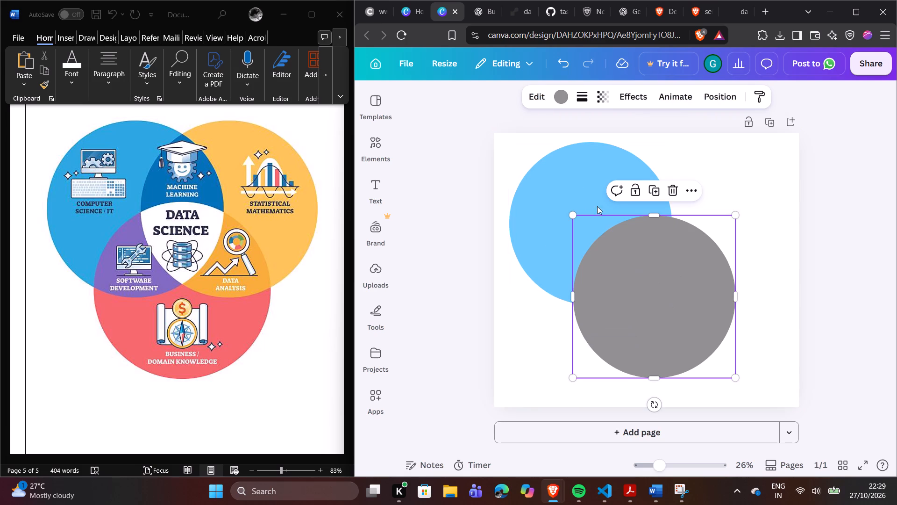
pyautogui.click(556, 100)
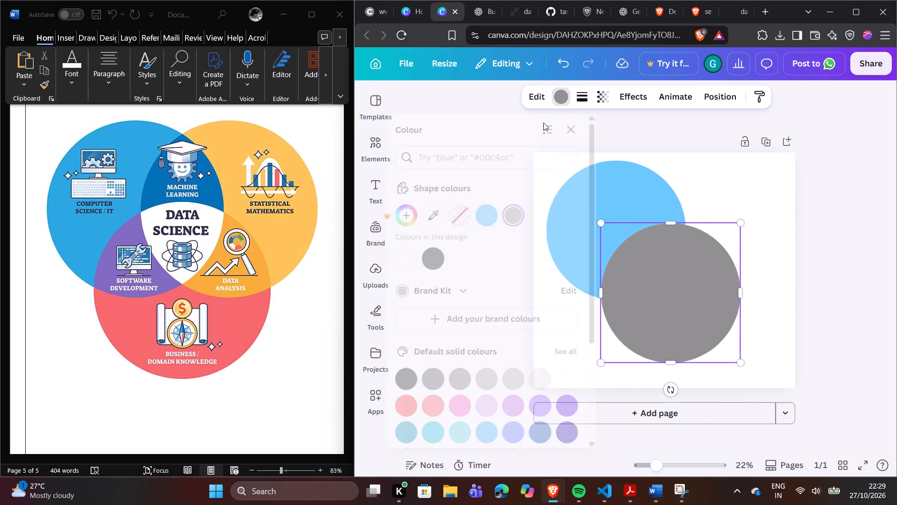
pyautogui.scroll(-2, 538, 337)
pyautogui.click(443, 286)
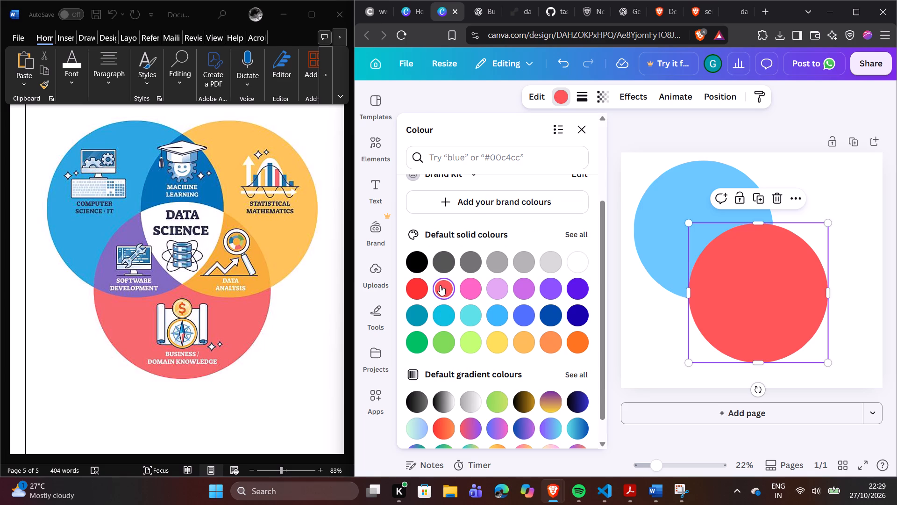
pyautogui.click(582, 345)
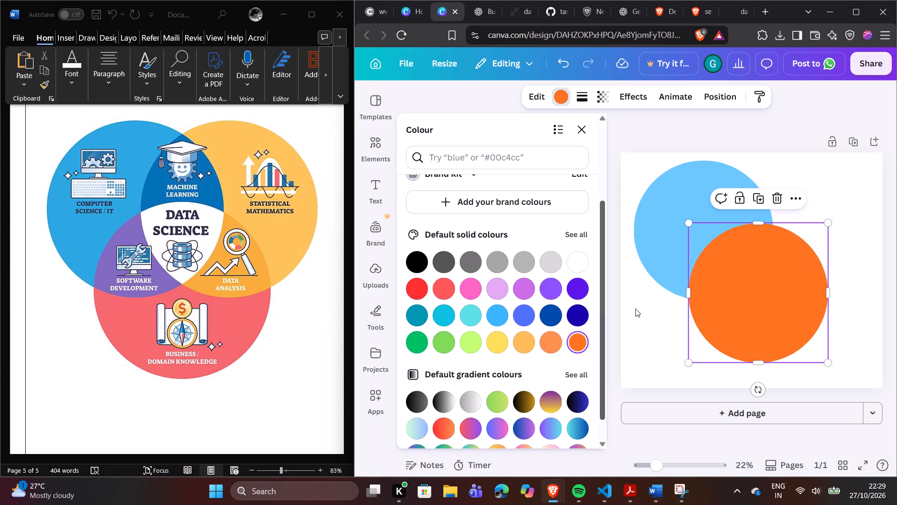
pyautogui.click(801, 201)
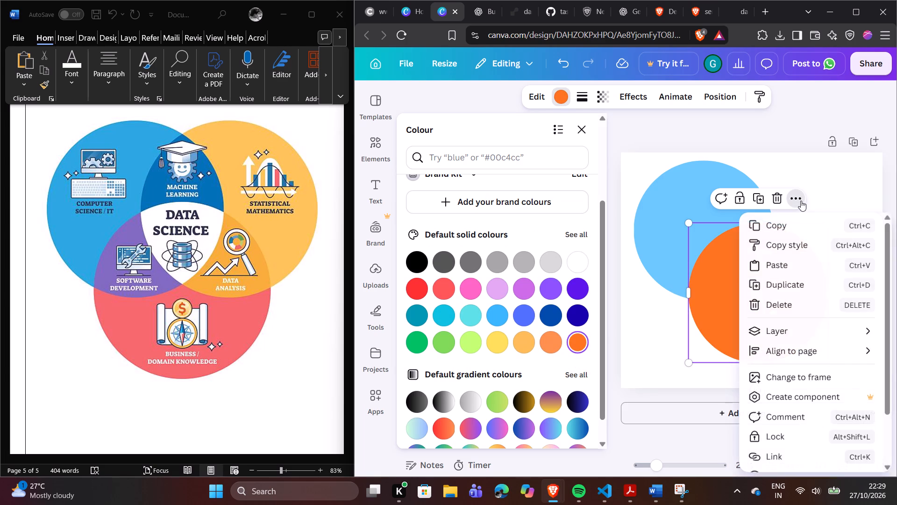
pyautogui.click(823, 175)
pyautogui.click(787, 310)
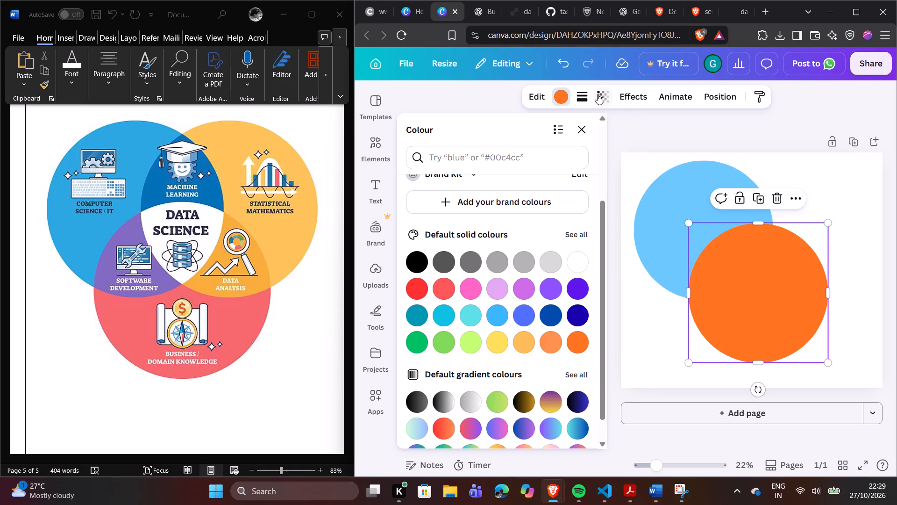
# Set the orange circle's transparency to 68.
pyautogui.click(598, 95)
pyautogui.moveTo(627, 146); pyautogui.dragTo(602, 144)
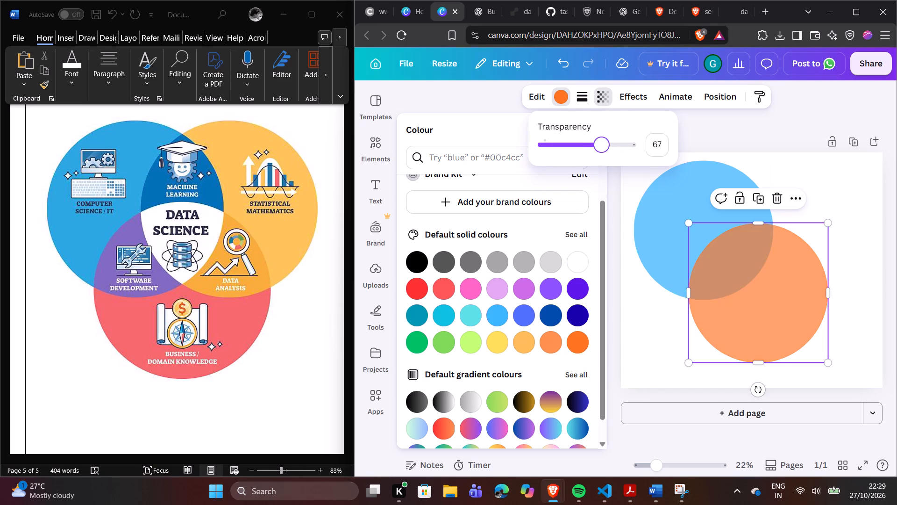
pyautogui.moveTo(602, 144); pyautogui.dragTo(606, 141)
pyautogui.moveTo(606, 141); pyautogui.dragTo(603, 140)
pyautogui.click(838, 234)
pyautogui.click(839, 234)
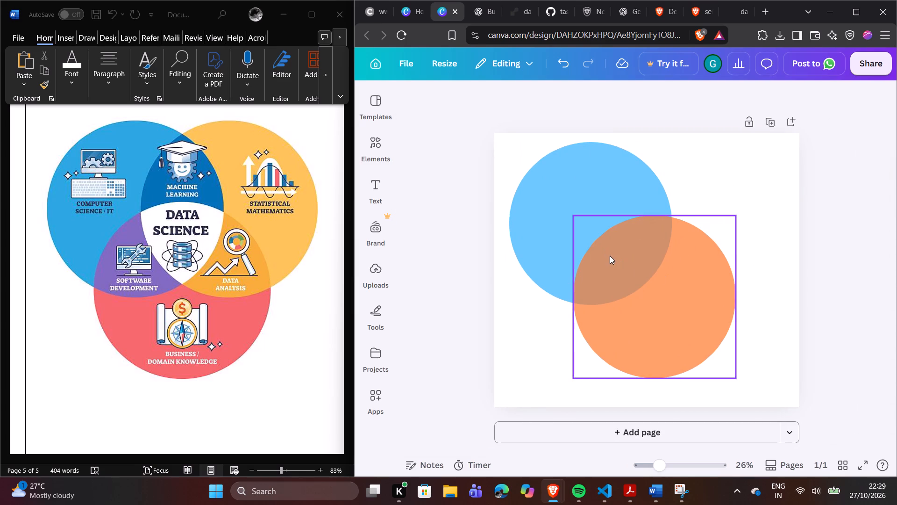
# Duplicate the orange circle and place the copy at the page's upper right, level with the blue circle and overlapping both circles.
pyautogui.click(627, 256)
pyautogui.click(656, 188)
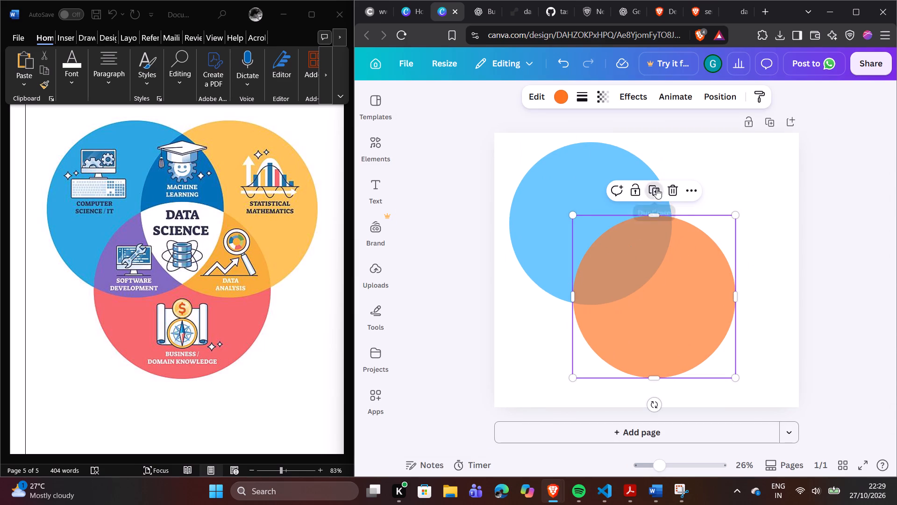
pyautogui.moveTo(717, 346); pyautogui.dragTo(696, 190)
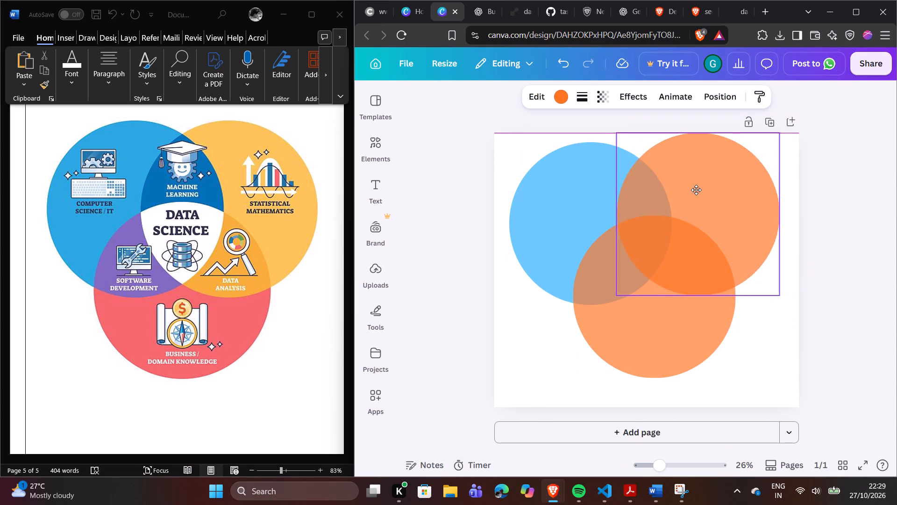
pyautogui.moveTo(696, 190); pyautogui.dragTo(691, 200)
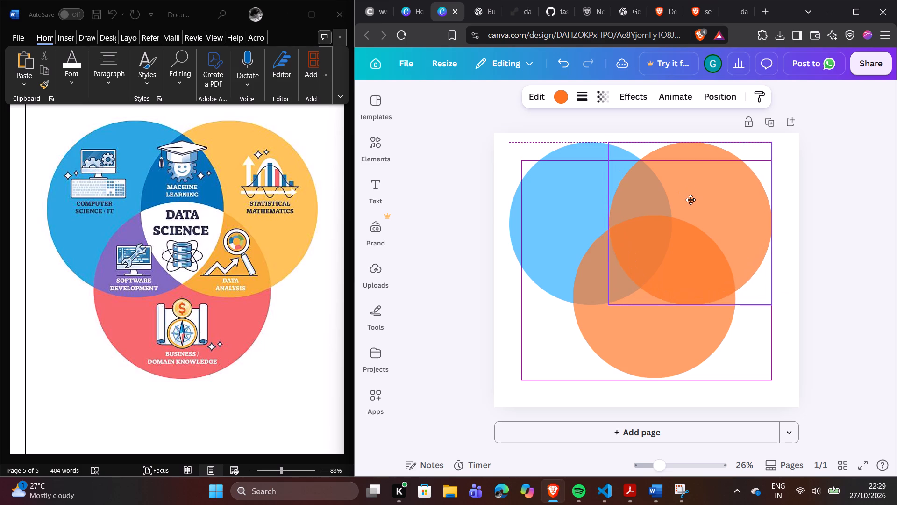
pyautogui.moveTo(691, 200); pyautogui.dragTo(691, 199)
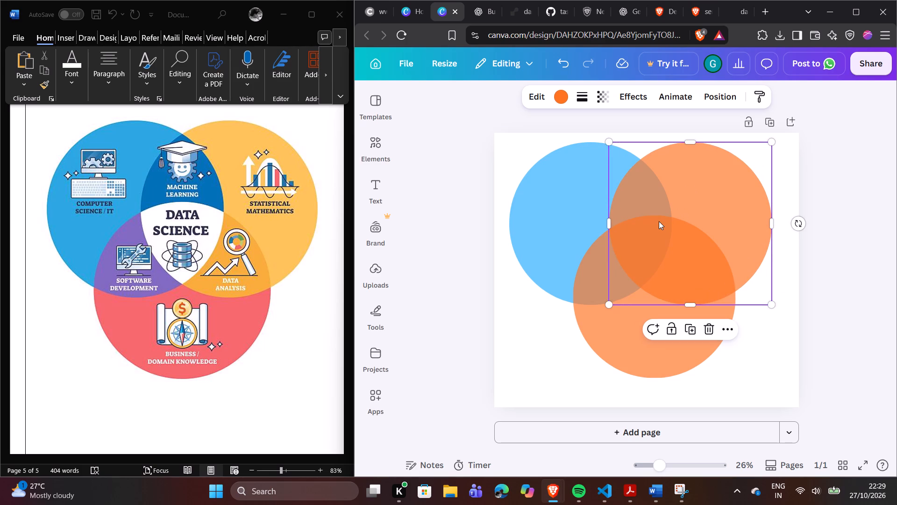
# Shift the blue circle slightly right to deepen its overlap, keeping it level with the upper-right circle.
pyautogui.moveTo(563, 236); pyautogui.dragTo(567, 234)
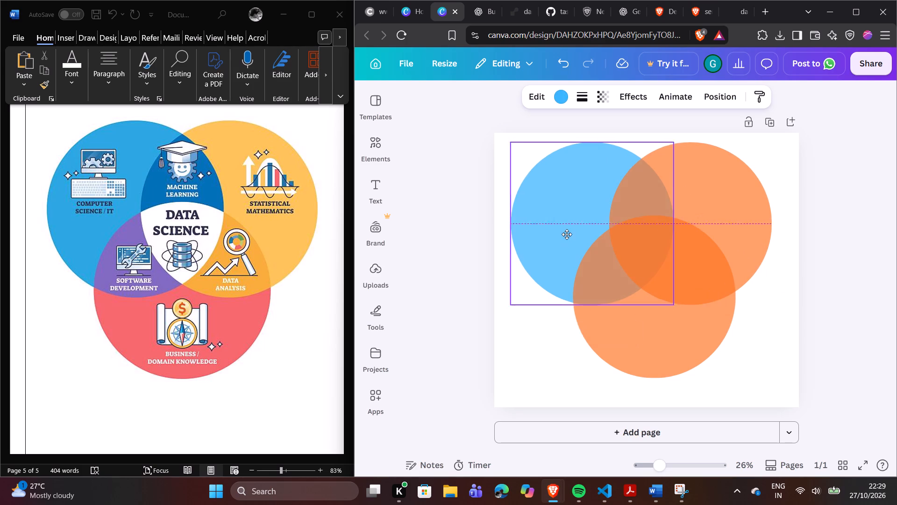
pyautogui.moveTo(567, 234); pyautogui.dragTo(579, 237)
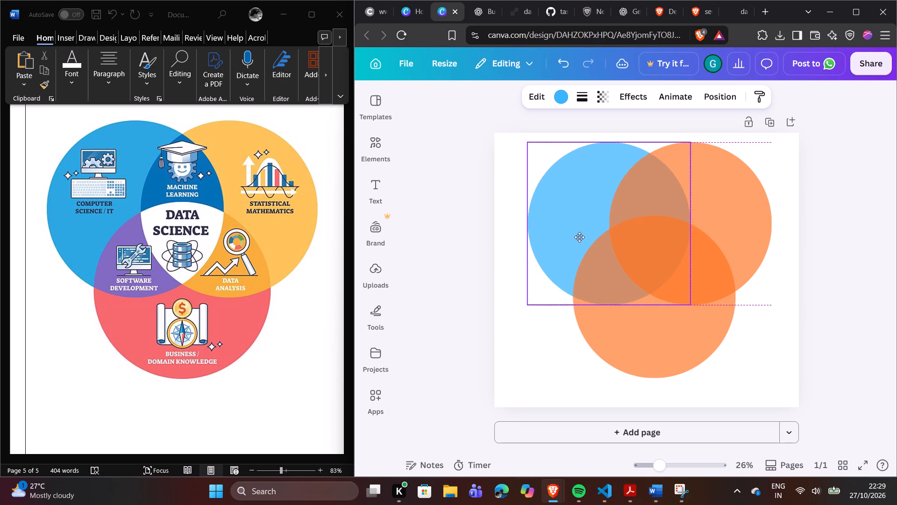
pyautogui.moveTo(579, 237); pyautogui.dragTo(578, 238)
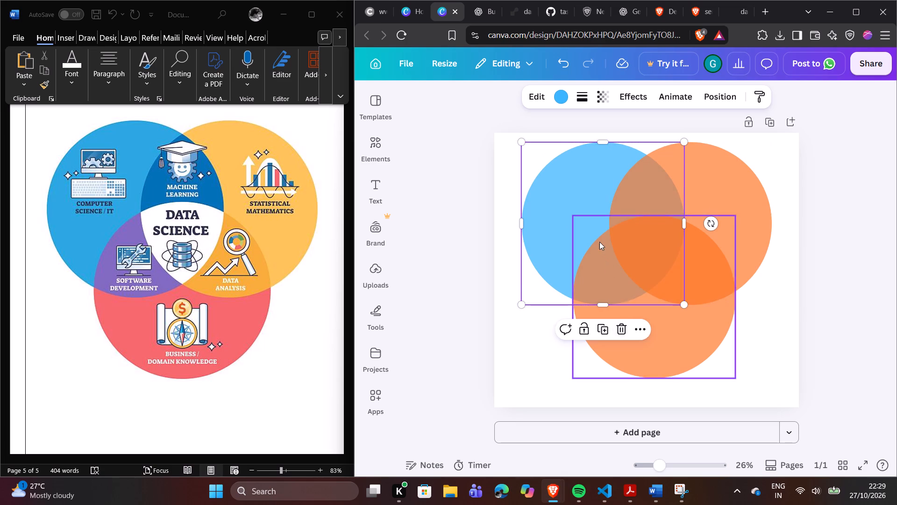
# Enlarge the blue circle proportionally toward the page's lower left, keeping its upper-right corner in place.
pyautogui.click(598, 239)
pyautogui.click(560, 205)
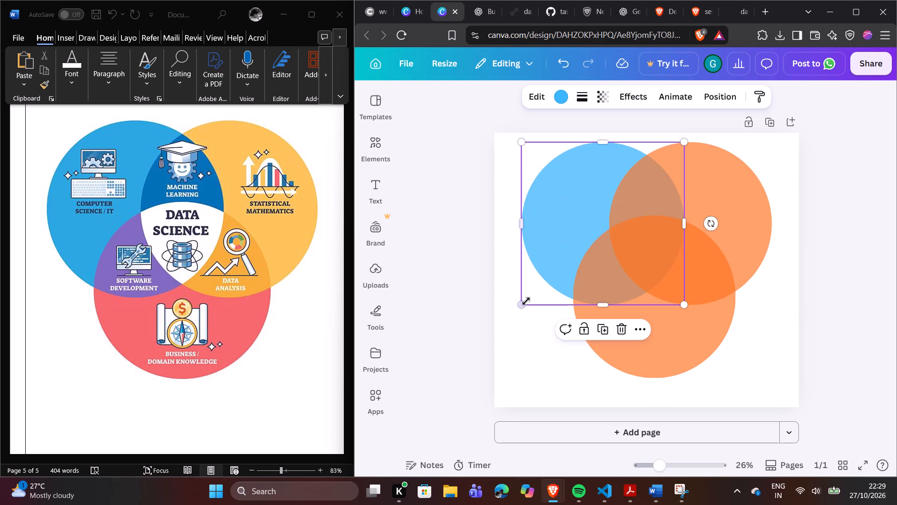
pyautogui.moveTo(525, 304); pyautogui.dragTo(515, 316)
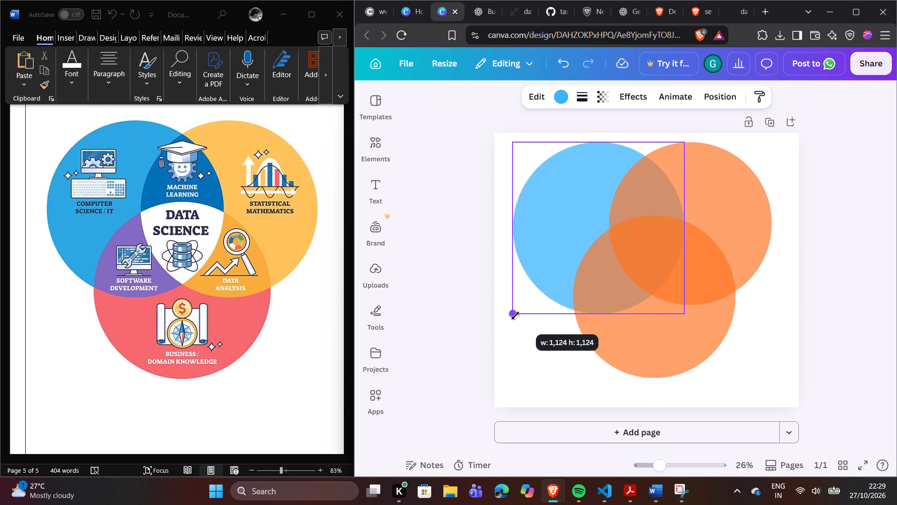
pyautogui.moveTo(515, 316); pyautogui.dragTo(511, 319)
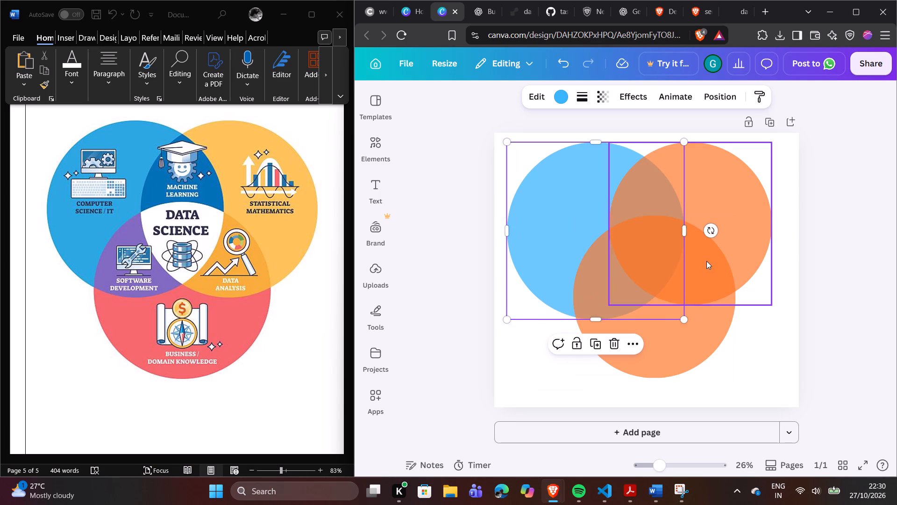
# Enlarge the upper-right orange circle to match the blue circle's size, keeping its upper-left corner in place.
pyautogui.click(706, 261)
pyautogui.moveTo(767, 303); pyautogui.dragTo(771, 308)
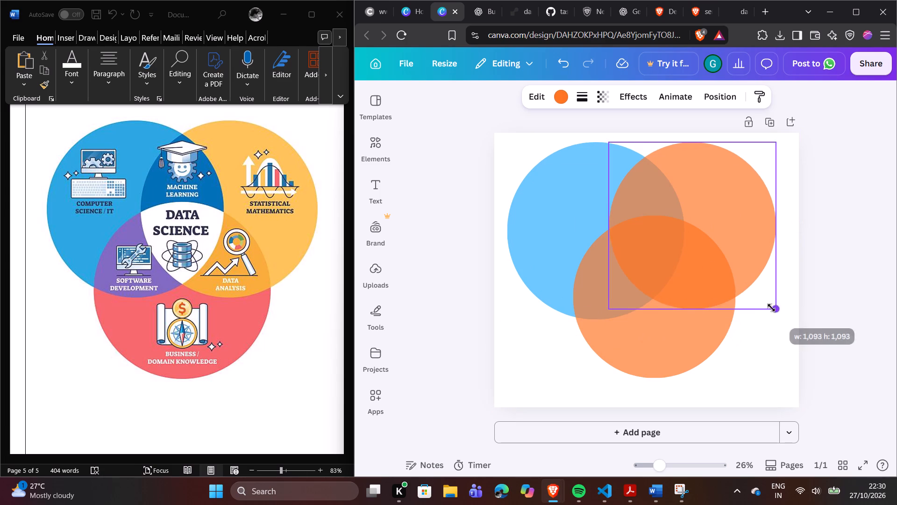
pyautogui.moveTo(771, 308); pyautogui.dragTo(783, 315)
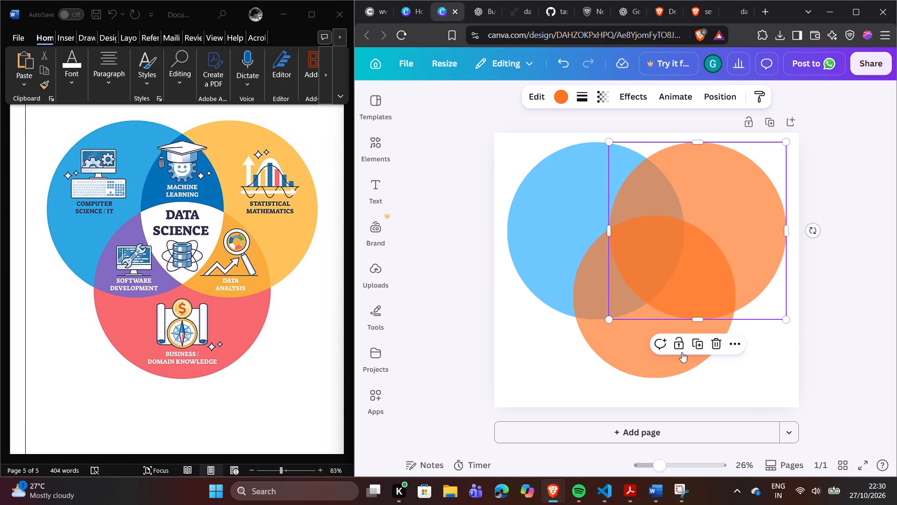
# Enlarge the bottom orange circle toward its lower left to match the other two circles, keeping its upper-right corner in place.
pyautogui.click(671, 352)
pyautogui.click(641, 357)
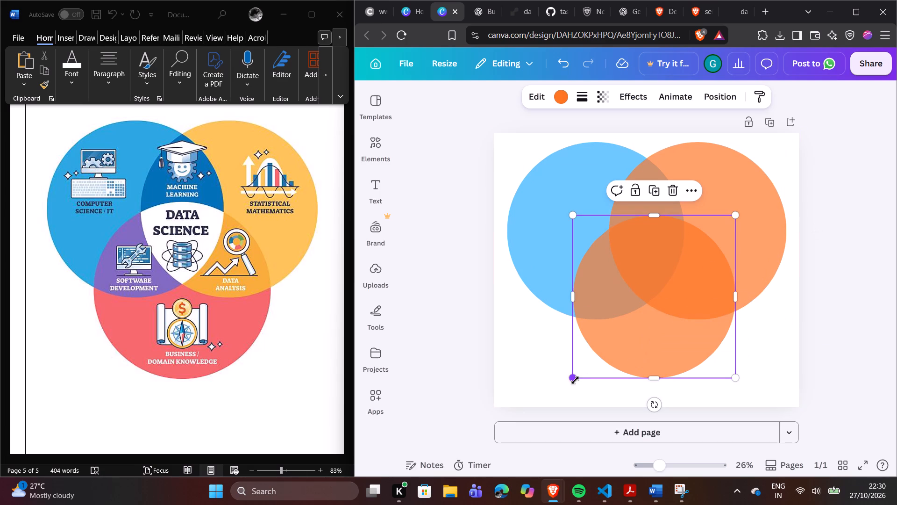
pyautogui.moveTo(575, 380); pyautogui.dragTo(562, 389)
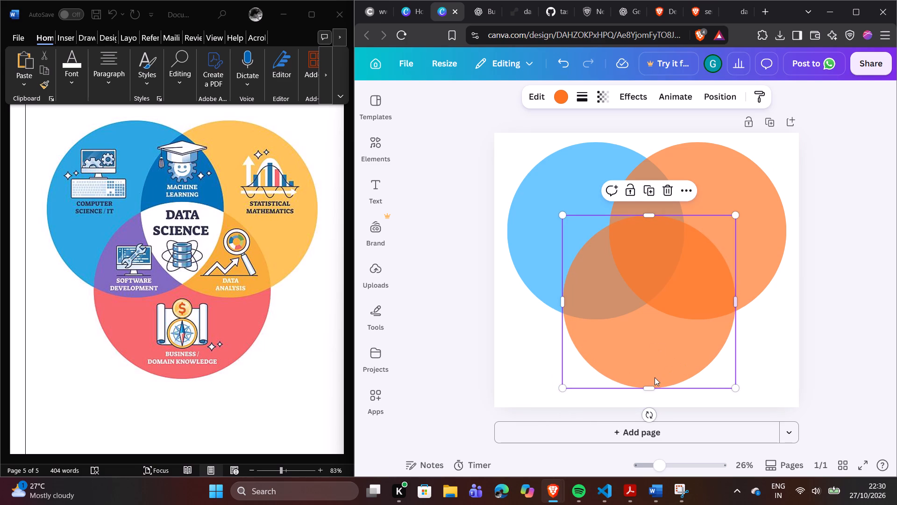
pyautogui.moveTo(562, 386); pyautogui.dragTo(561, 395)
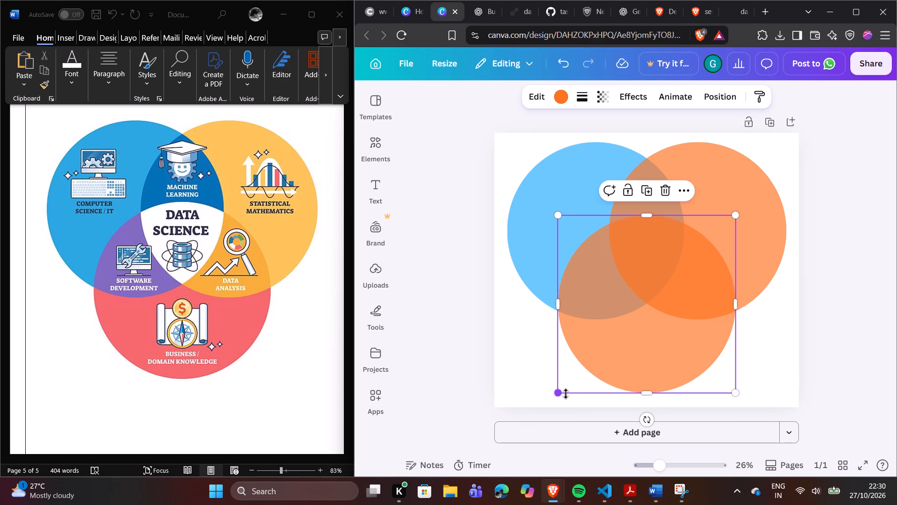
pyautogui.click(772, 358)
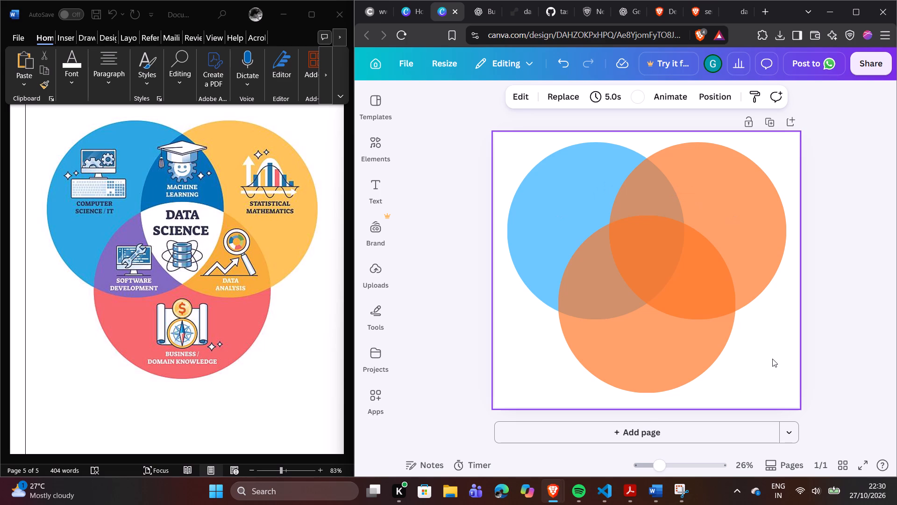
# Fill only the upper-right circle with yellow from the default solid colours.
pyautogui.click(727, 255)
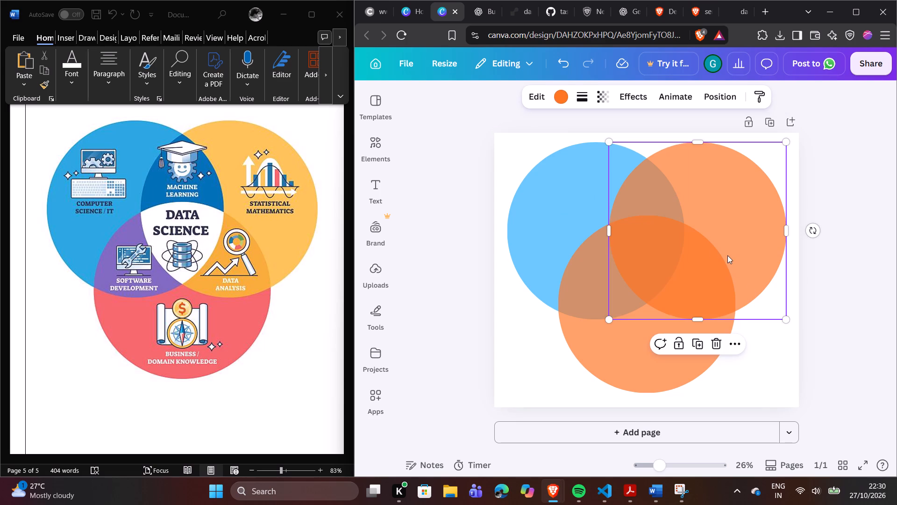
pyautogui.click(565, 99)
pyautogui.scroll(-2, 576, 275)
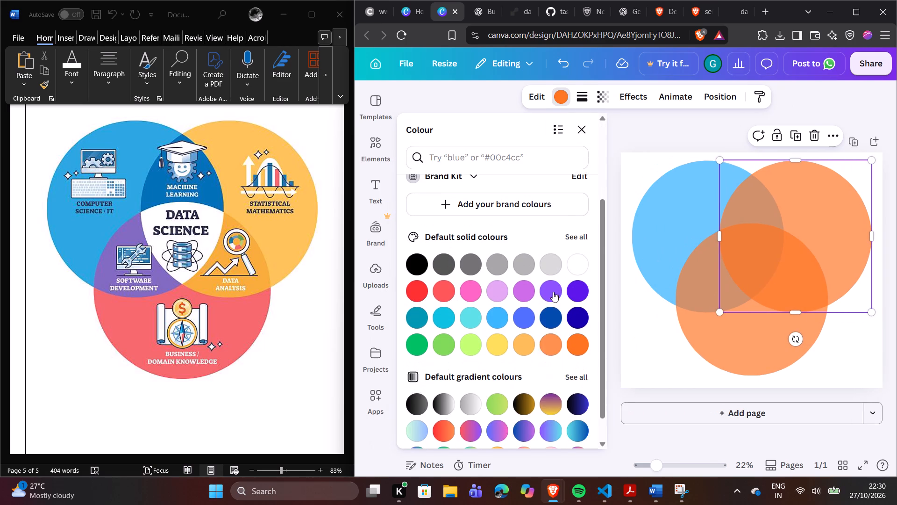
pyautogui.click(490, 345)
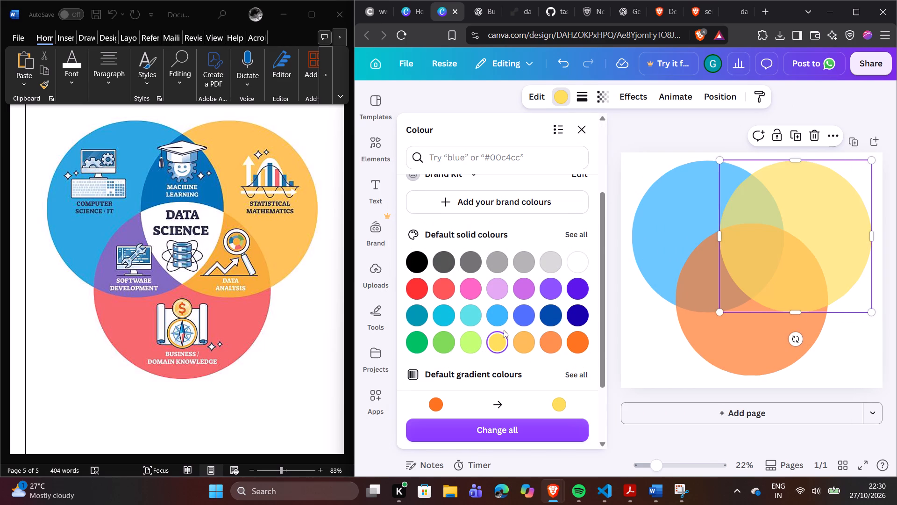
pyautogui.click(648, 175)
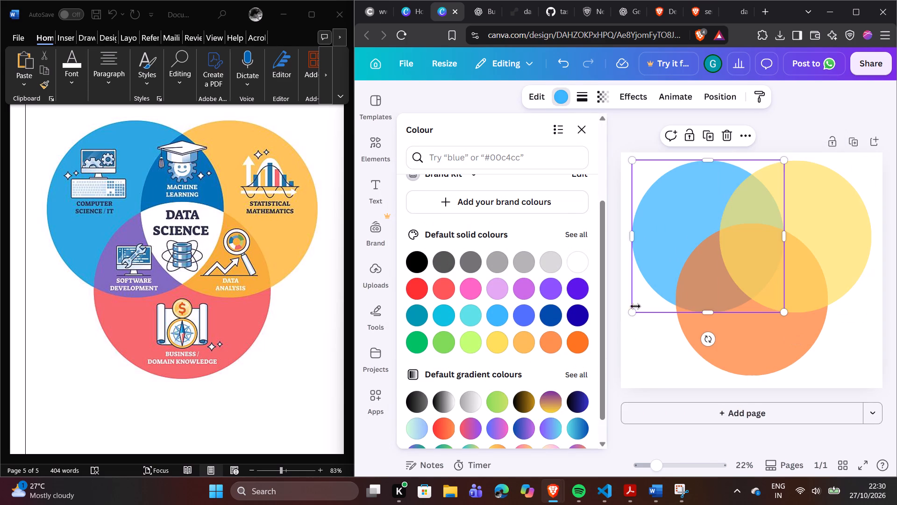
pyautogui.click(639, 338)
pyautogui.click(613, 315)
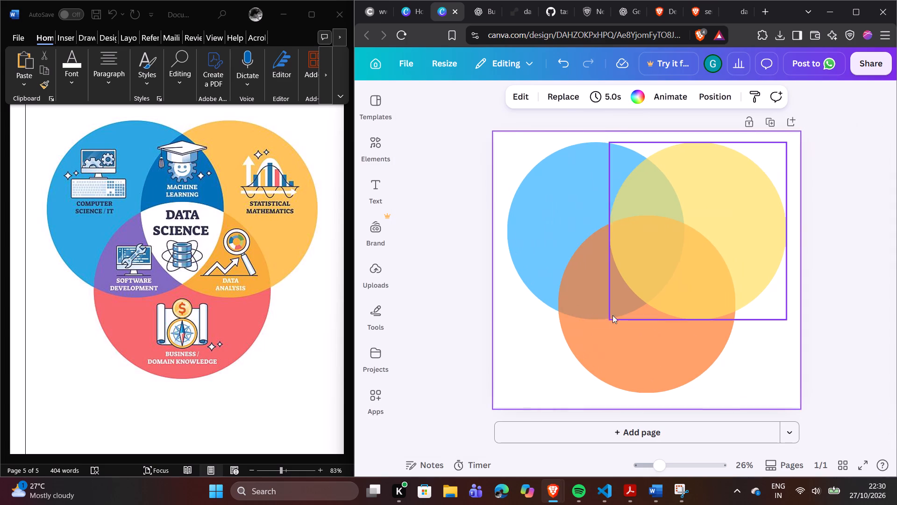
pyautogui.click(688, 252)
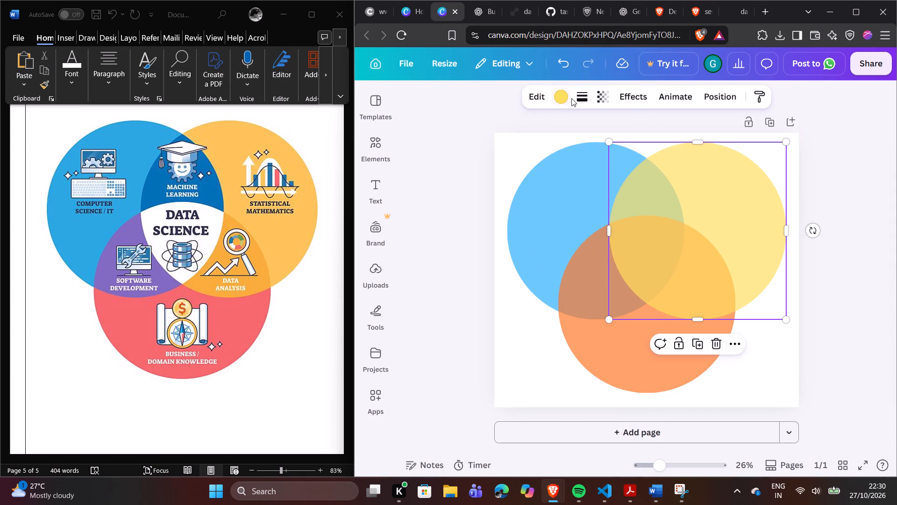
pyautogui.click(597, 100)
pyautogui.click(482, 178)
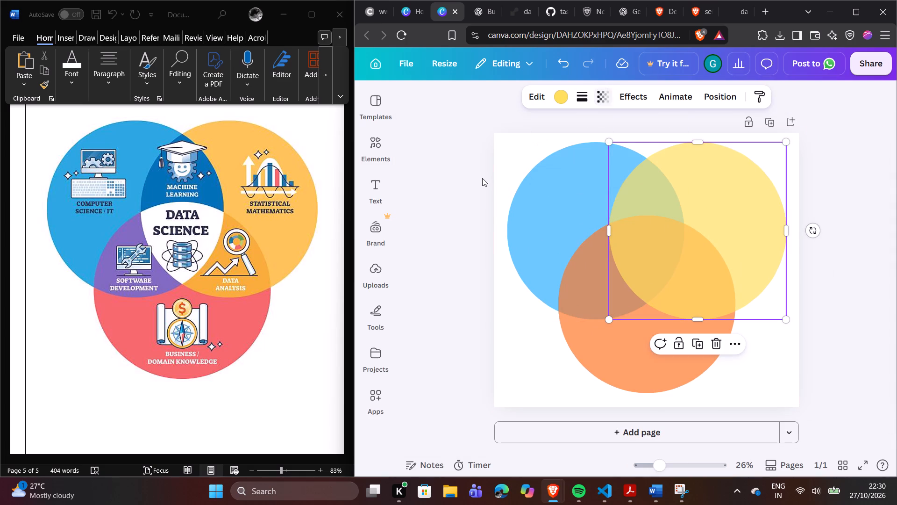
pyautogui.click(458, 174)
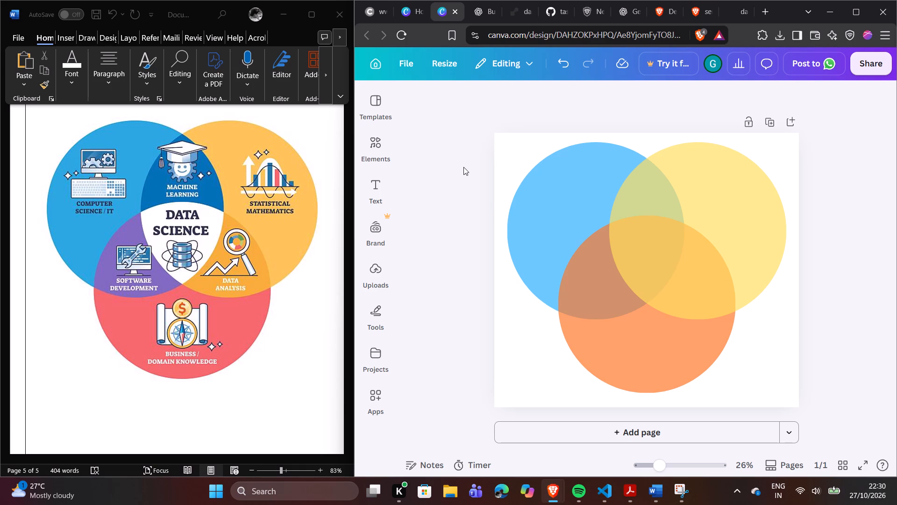
# Lock the blue, yellow and orange circles in place one after another, leaving nothing selected.
pyautogui.click(548, 195)
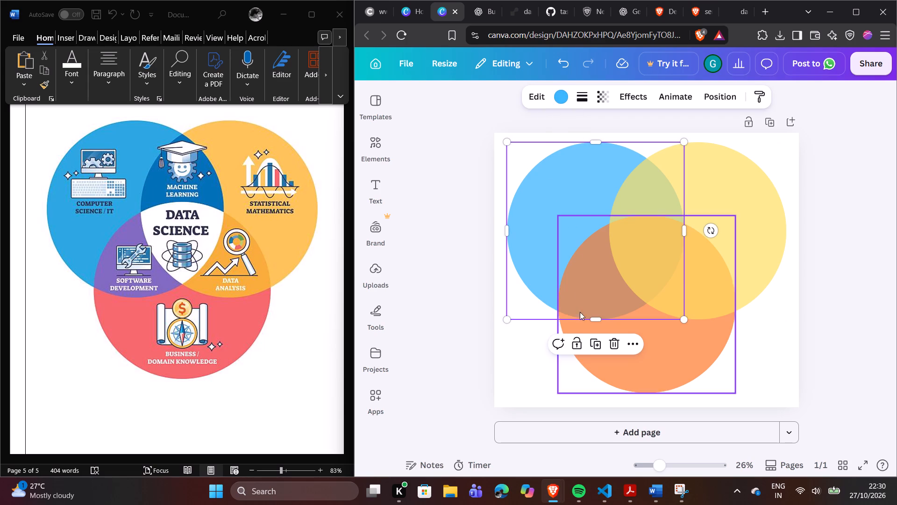
pyautogui.click(573, 344)
pyautogui.click(710, 219)
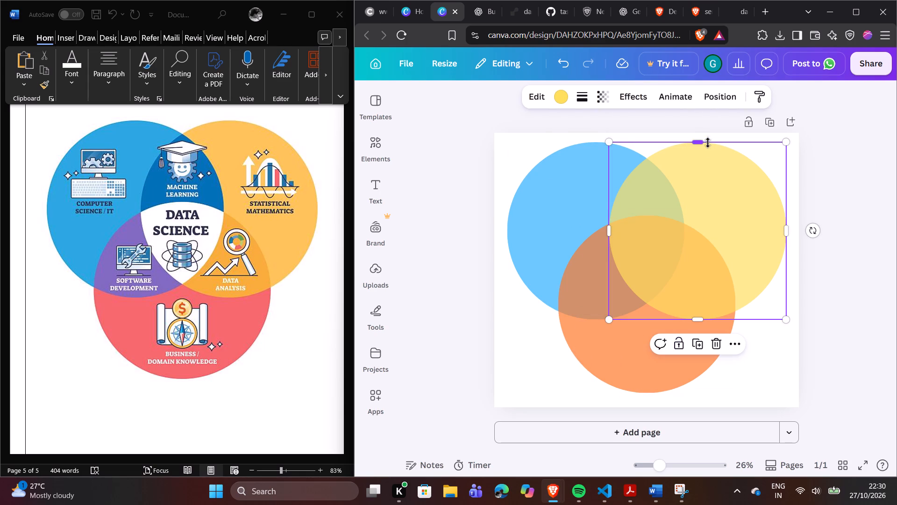
pyautogui.click(746, 172)
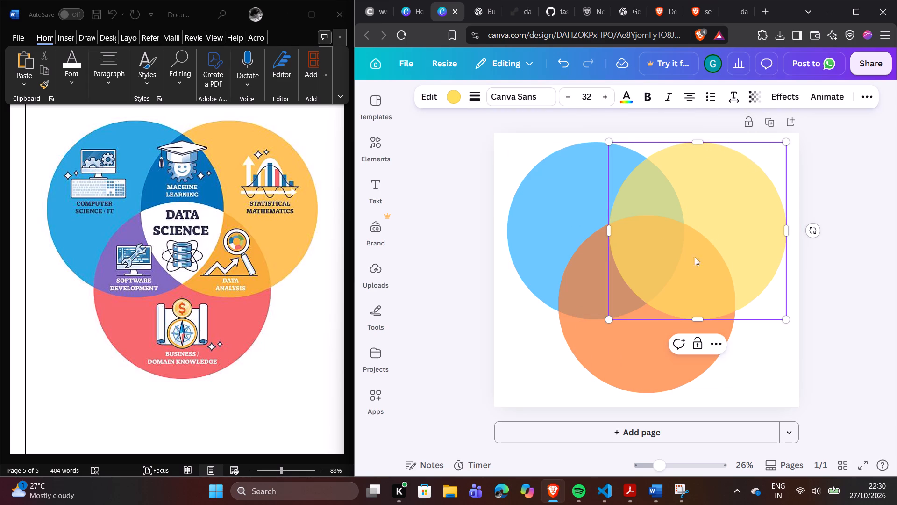
pyautogui.click(698, 339)
pyautogui.click(625, 346)
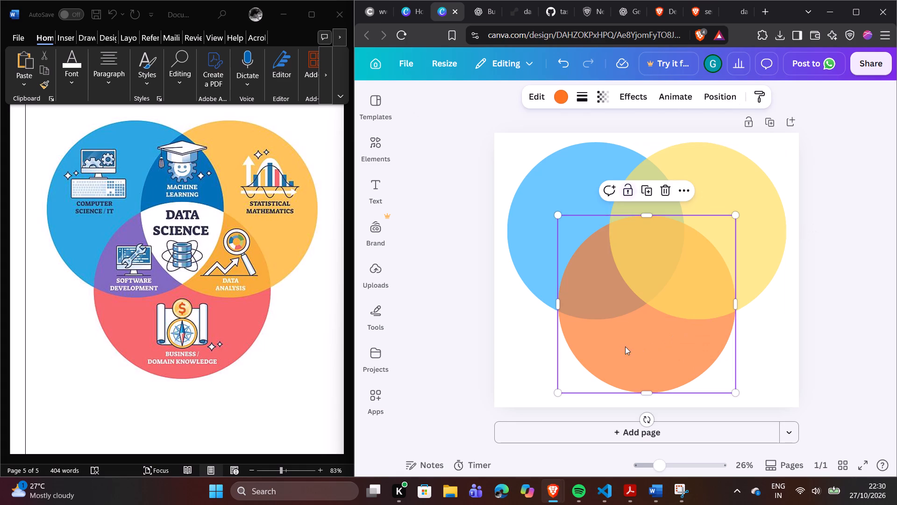
pyautogui.click(632, 188)
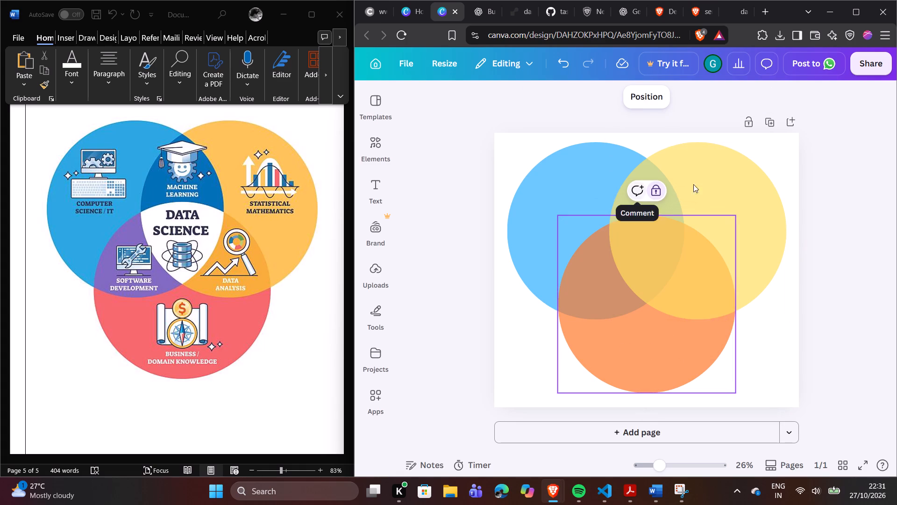
pyautogui.click(826, 214)
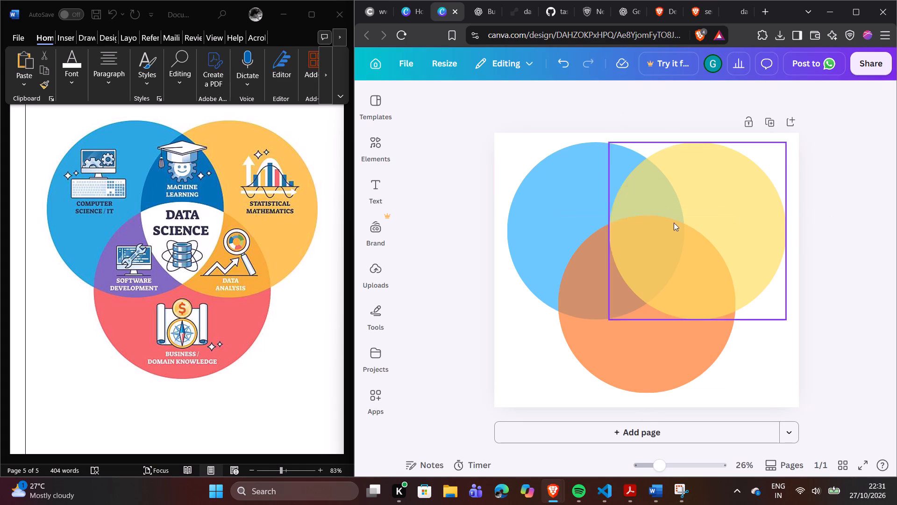
# Search the elements library for "pc with keyboard".
pyautogui.click(375, 138)
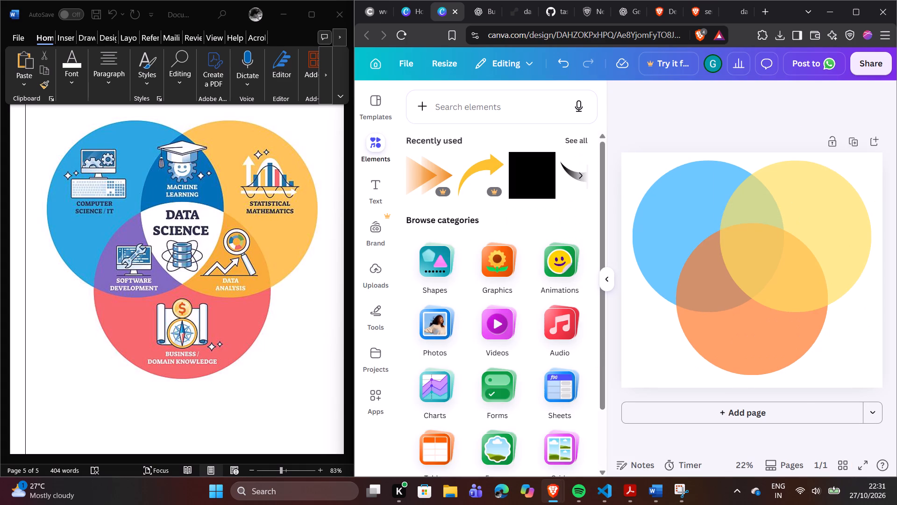
pyautogui.click(460, 104)
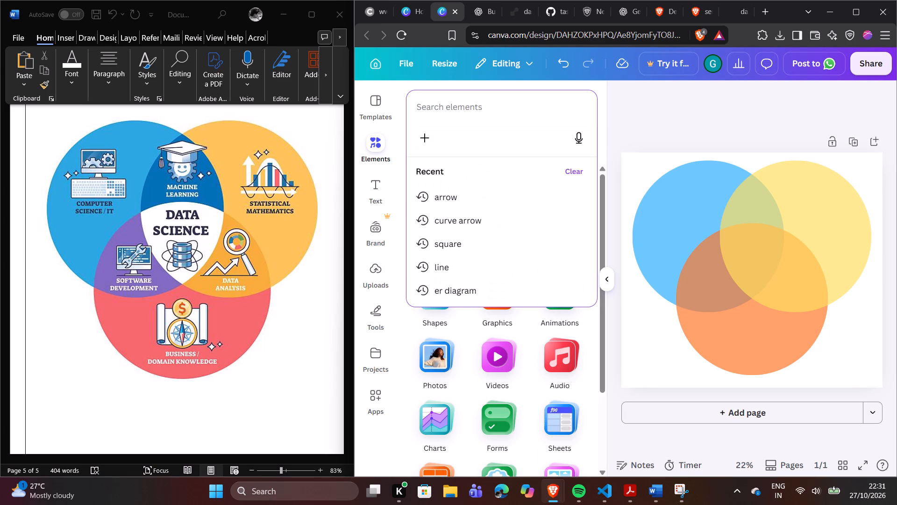
pyautogui.press('p')
pyautogui.write('c')
pyautogui.press('space')
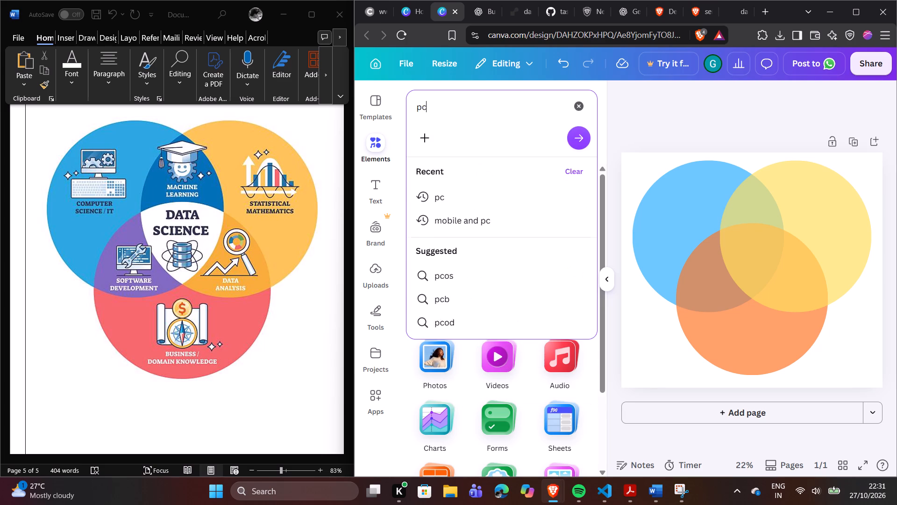
pyautogui.write('wi')
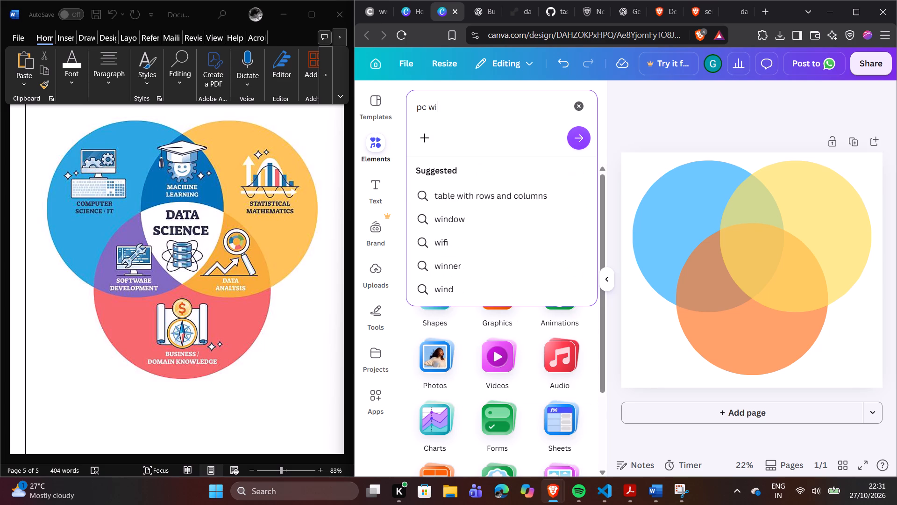
pyautogui.write('th')
pyautogui.press('space')
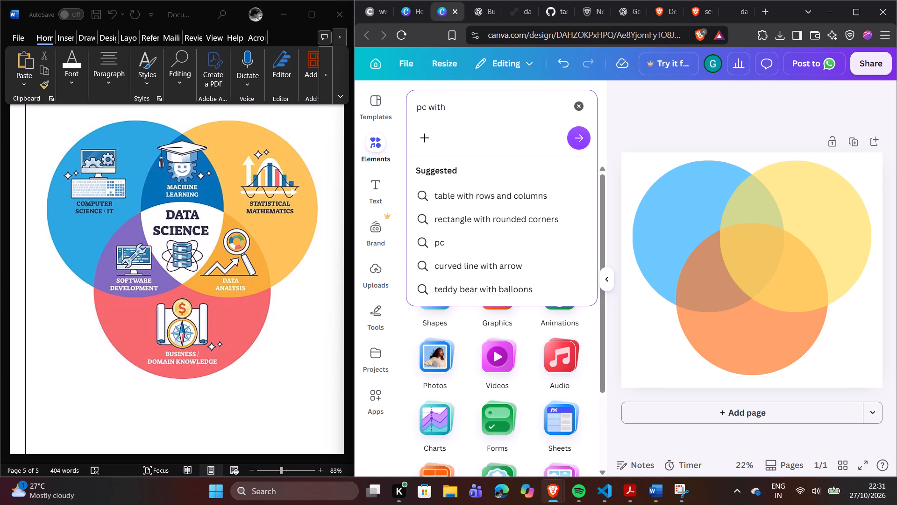
pyautogui.press('k')
pyautogui.write('eybo')
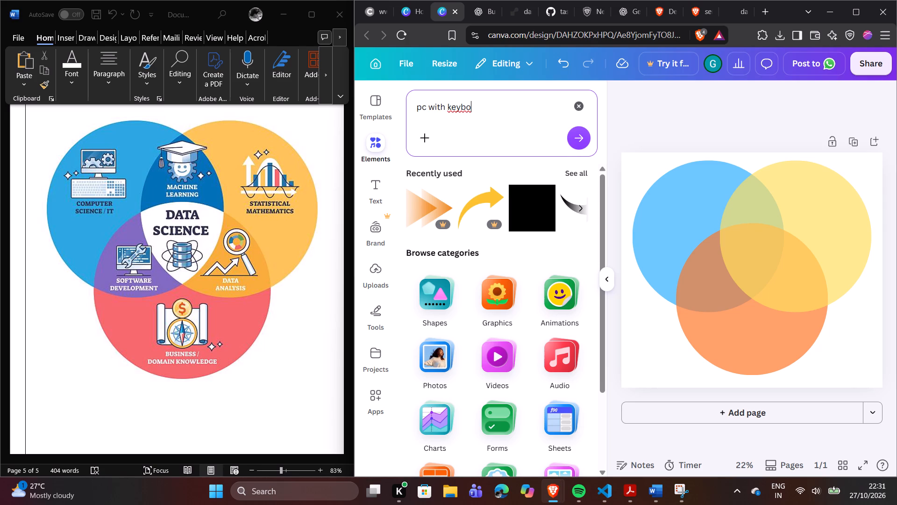
pyautogui.write('ard')
pyautogui.press('Return')
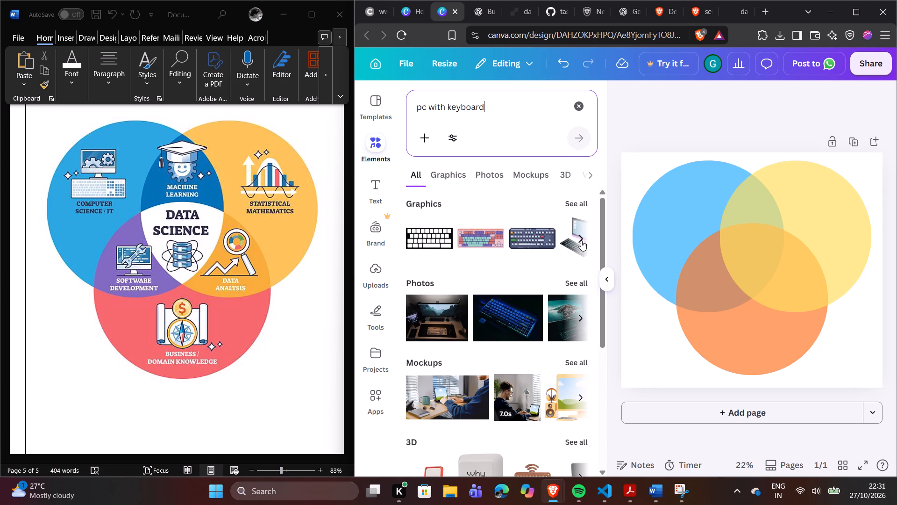
# Look through the complete graphics results for a computer with keyboard resembling the reference diagram's Computer Science / IT icon.
pyautogui.click(581, 240)
pyautogui.click(581, 240)
pyautogui.click(581, 240)
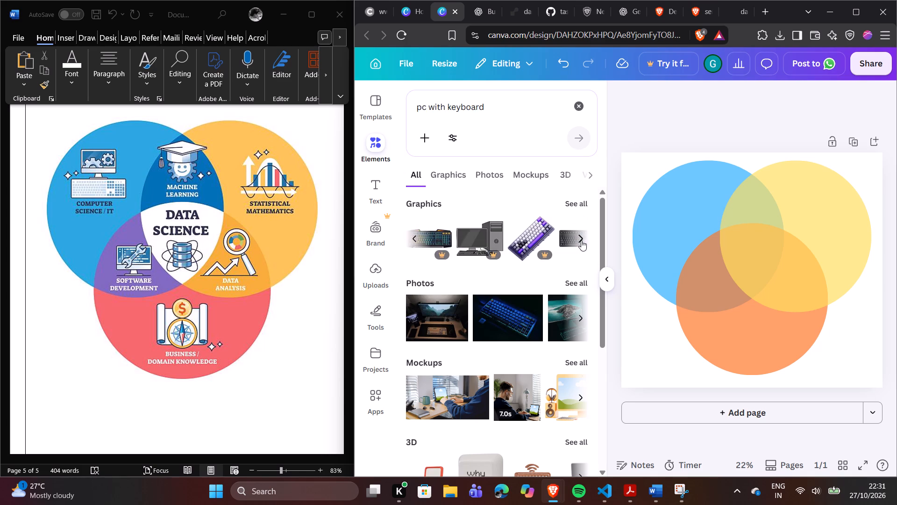
pyautogui.click(581, 240)
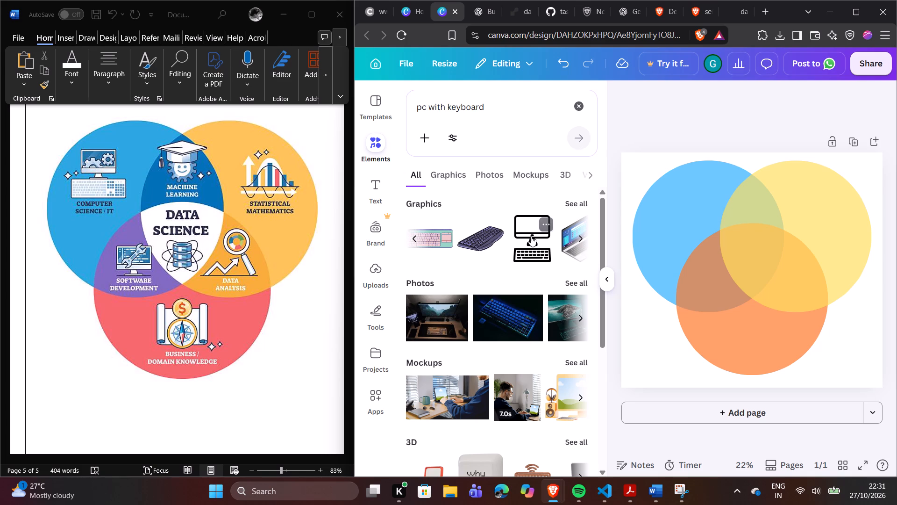
pyautogui.click(578, 234)
pyautogui.click(578, 234)
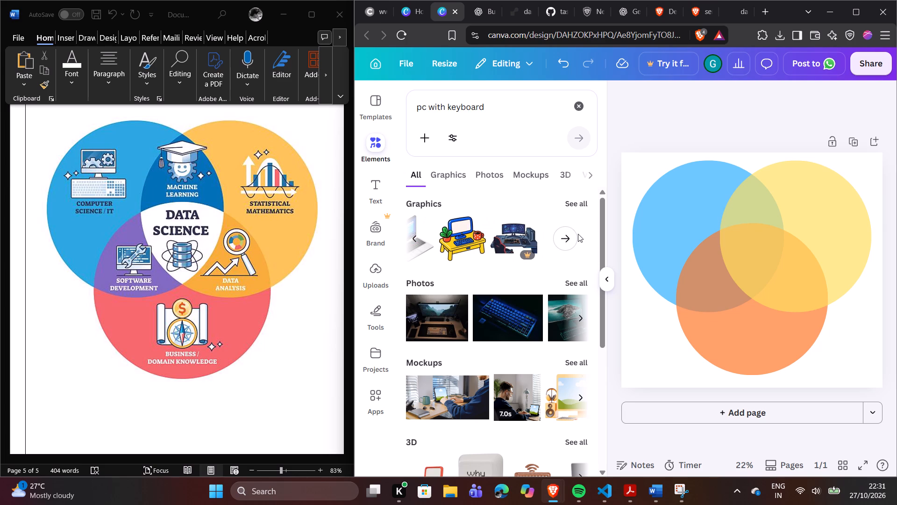
pyautogui.click(578, 234)
pyautogui.click(577, 204)
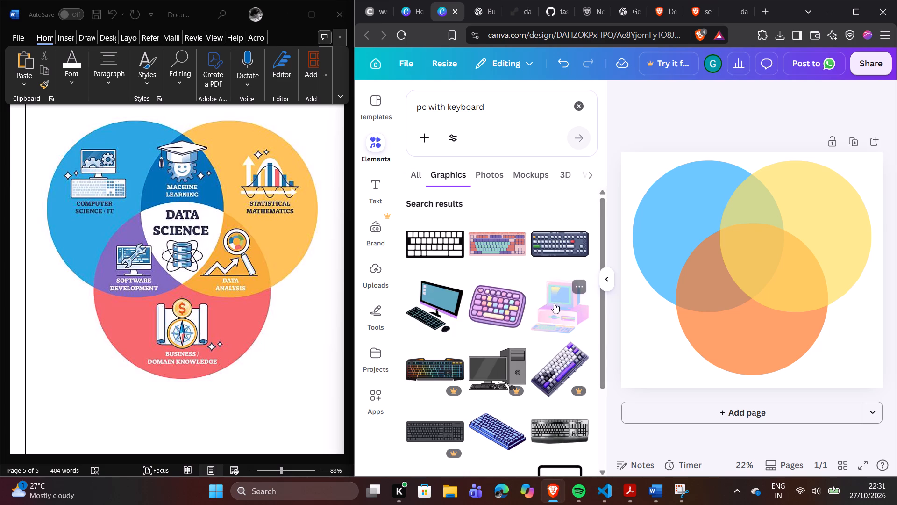
pyautogui.scroll(-7, 533, 282)
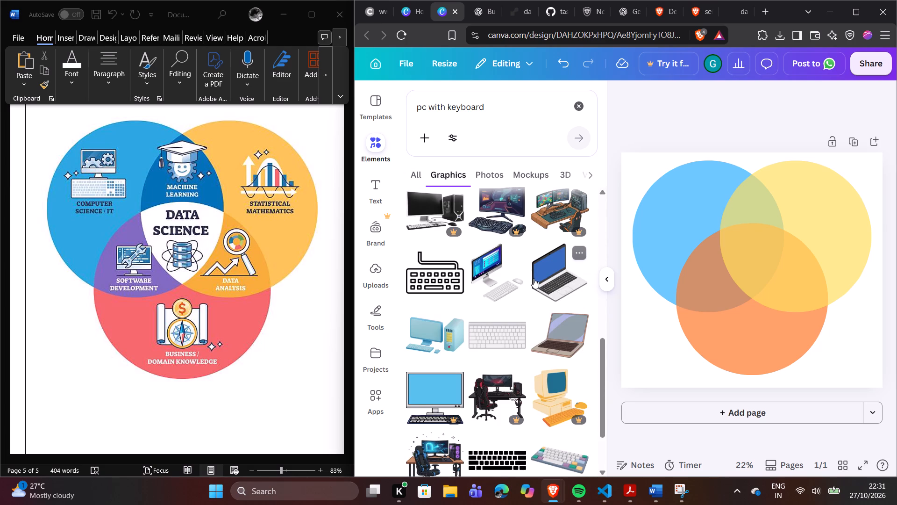
pyautogui.scroll(-1, 534, 278)
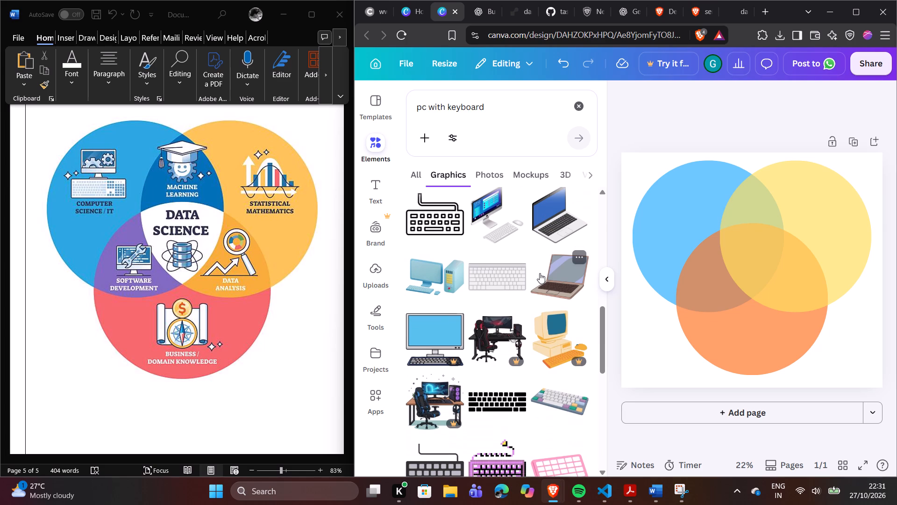
pyautogui.scroll(-2, 540, 273)
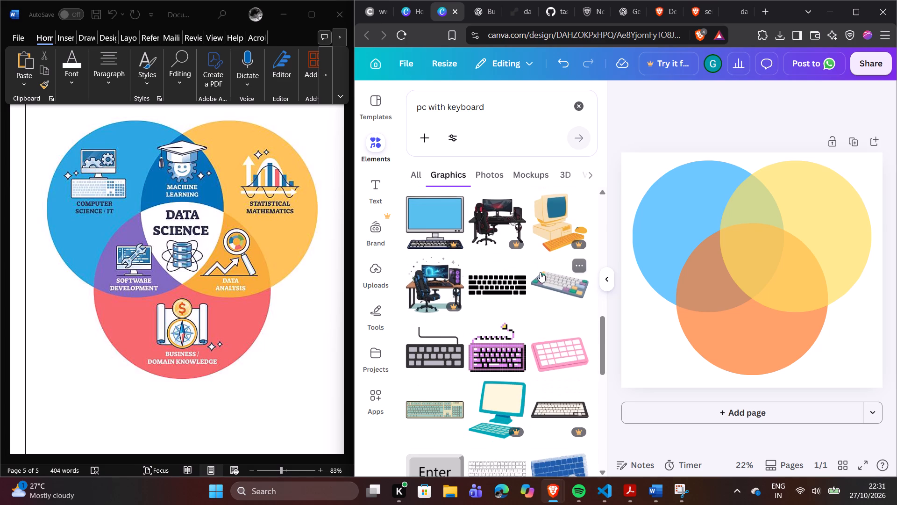
pyautogui.scroll(-3, 543, 267)
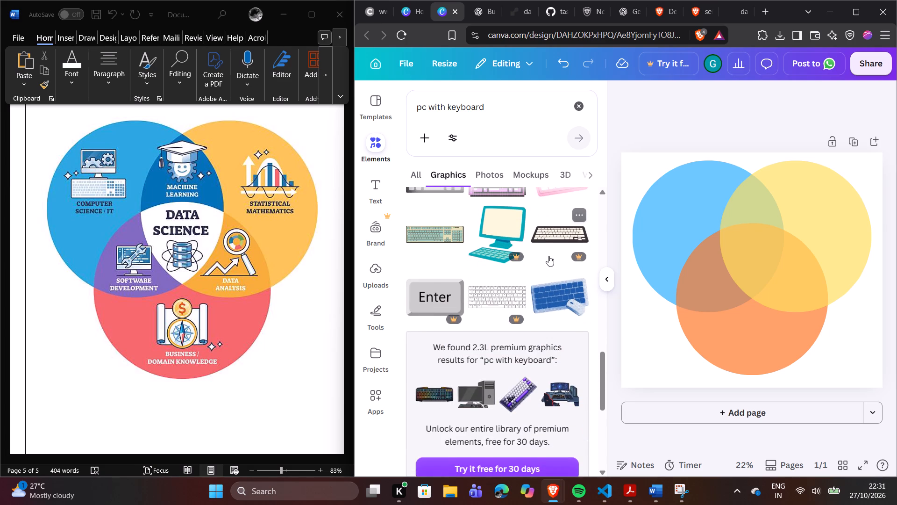
pyautogui.scroll(-5, 551, 256)
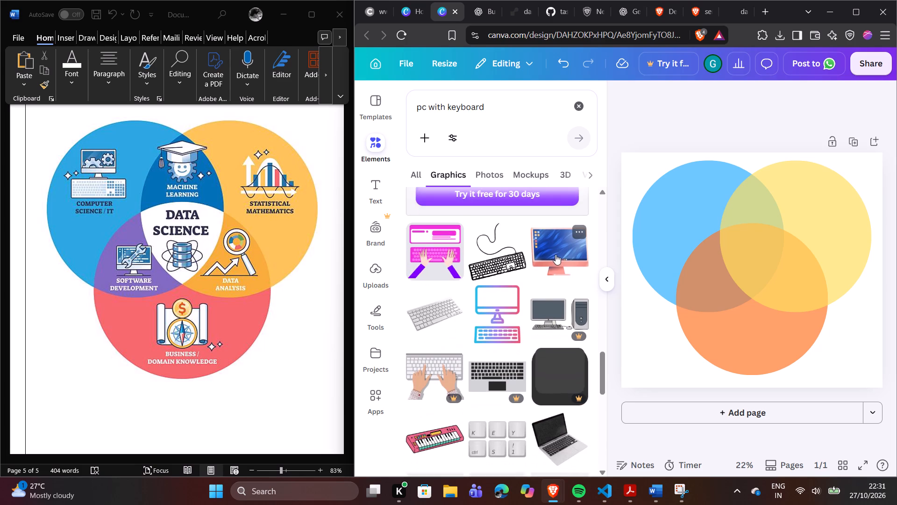
pyautogui.scroll(-3, 524, 334)
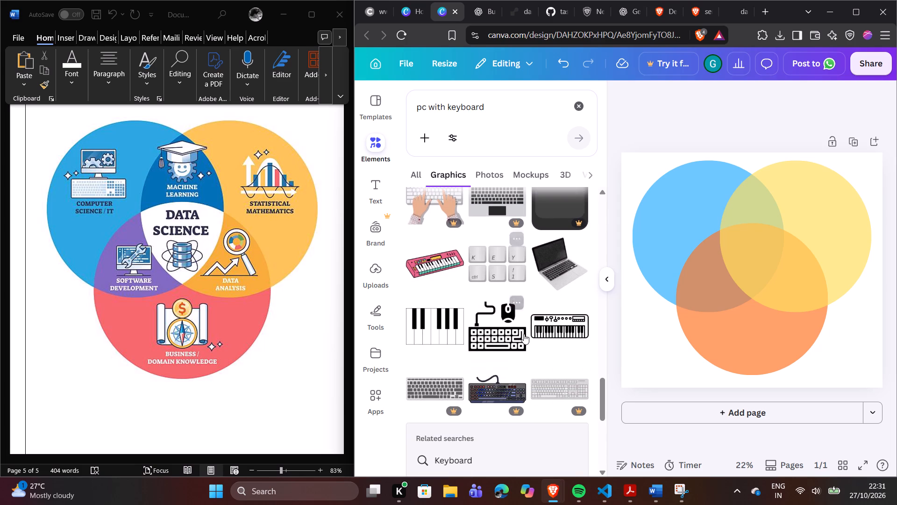
pyautogui.scroll(-5, 548, 331)
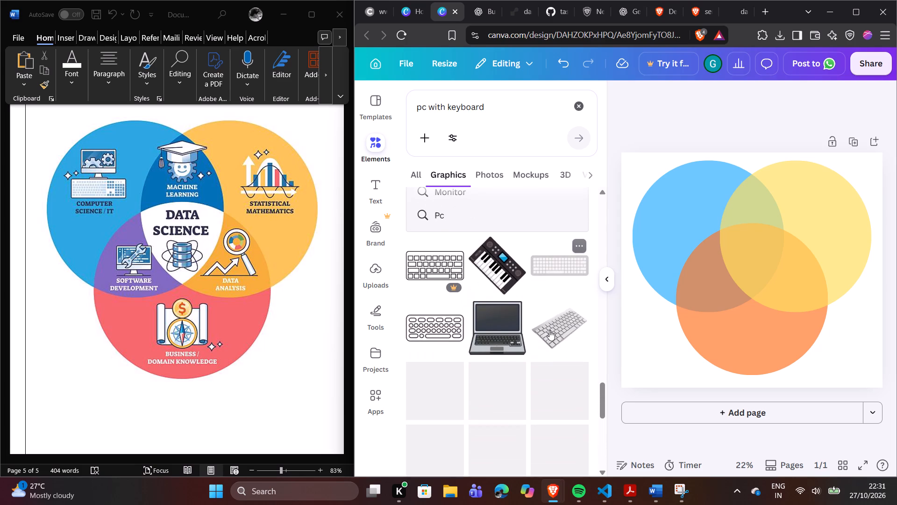
pyautogui.scroll(-2, 551, 328)
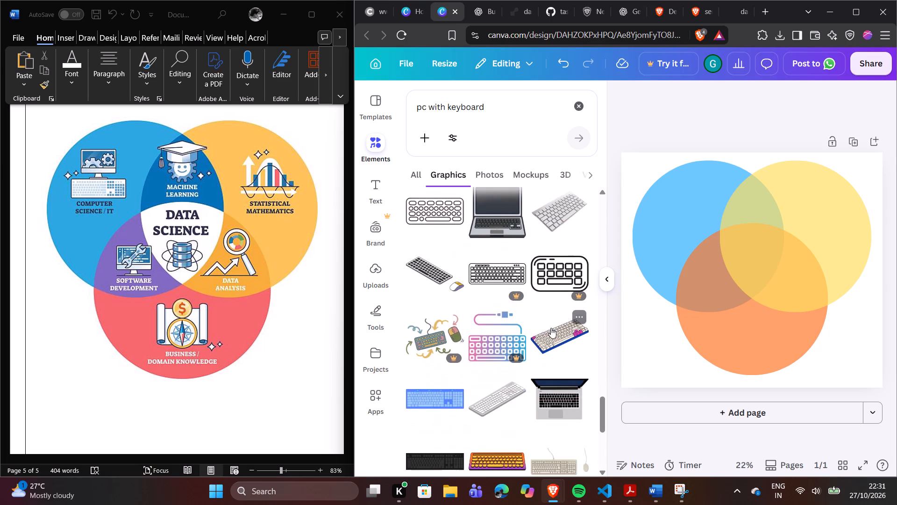
pyautogui.scroll(-4, 551, 326)
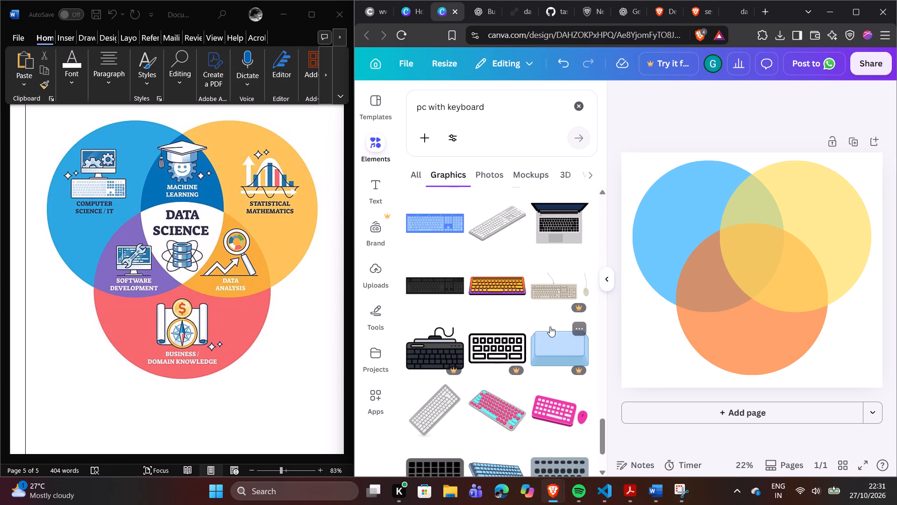
pyautogui.scroll(-6, 550, 326)
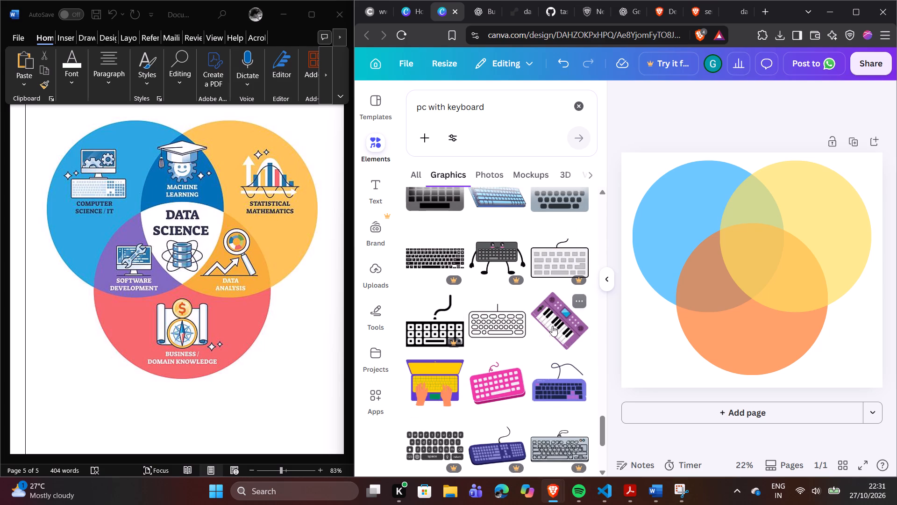
pyautogui.scroll(-5, 552, 326)
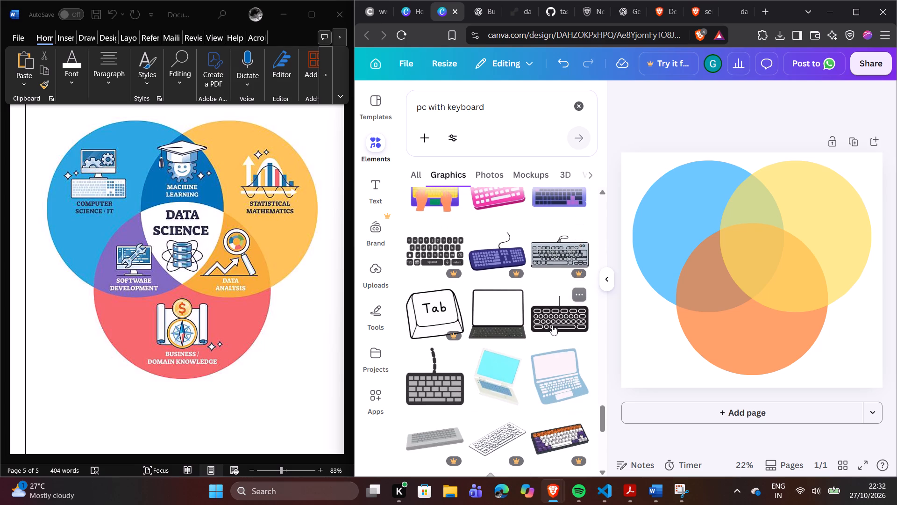
pyautogui.scroll(-4, 552, 325)
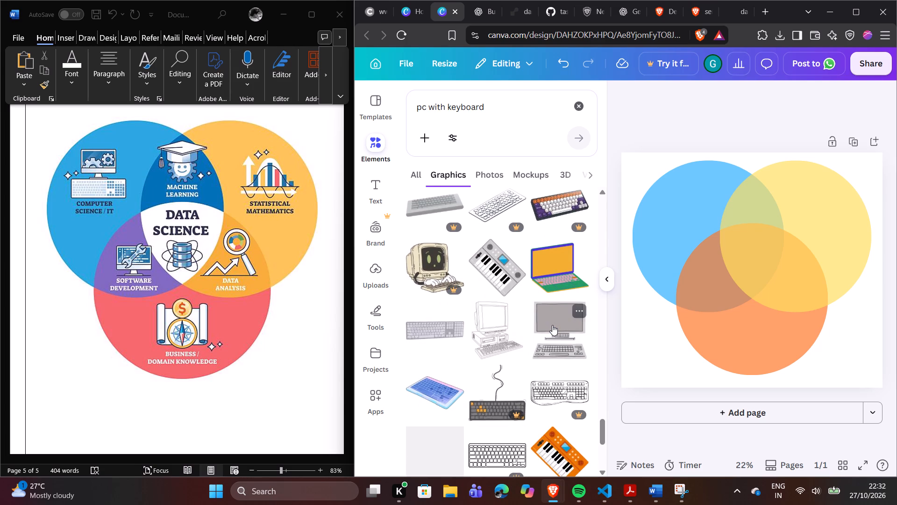
pyautogui.scroll(-1, 552, 325)
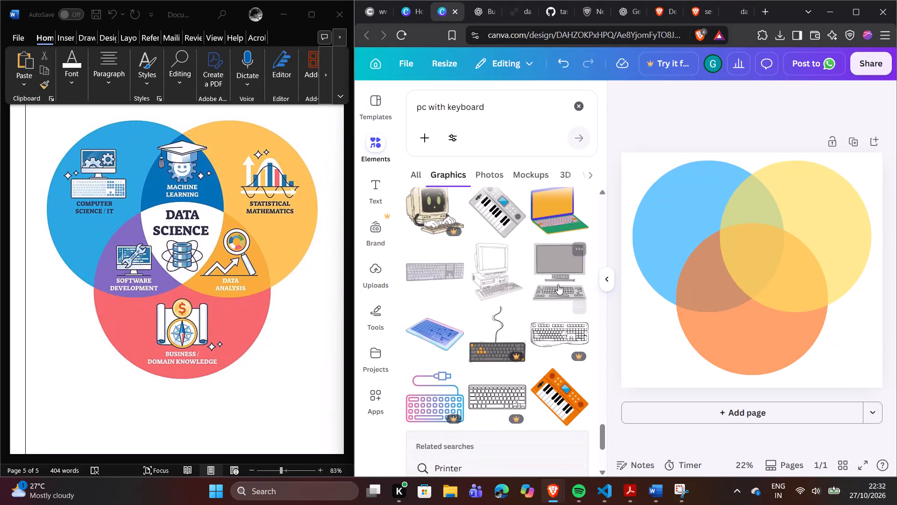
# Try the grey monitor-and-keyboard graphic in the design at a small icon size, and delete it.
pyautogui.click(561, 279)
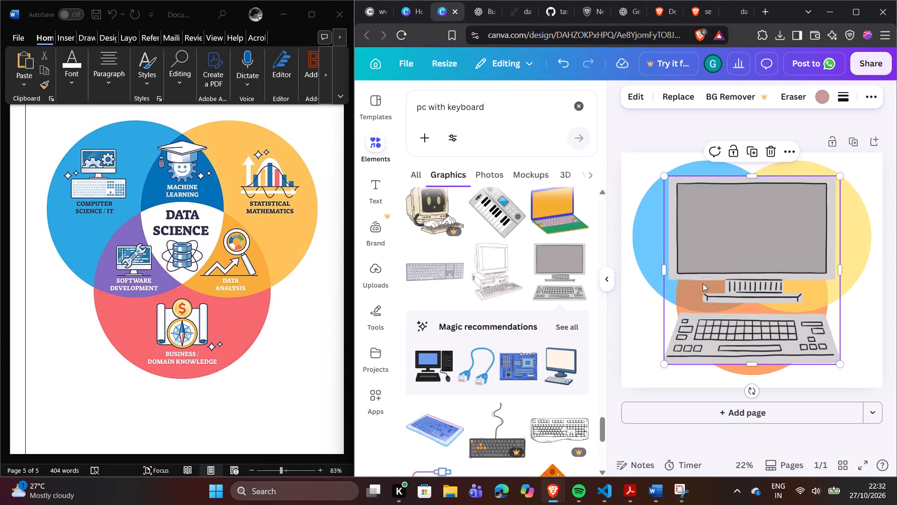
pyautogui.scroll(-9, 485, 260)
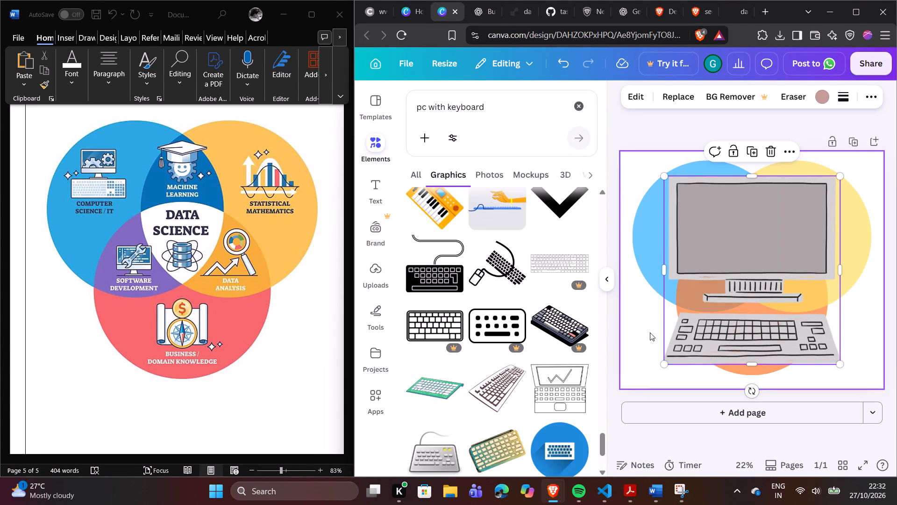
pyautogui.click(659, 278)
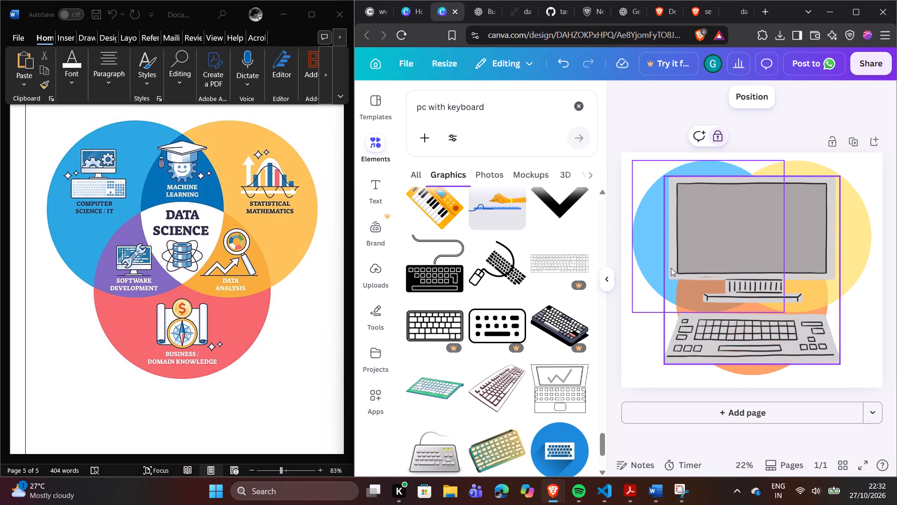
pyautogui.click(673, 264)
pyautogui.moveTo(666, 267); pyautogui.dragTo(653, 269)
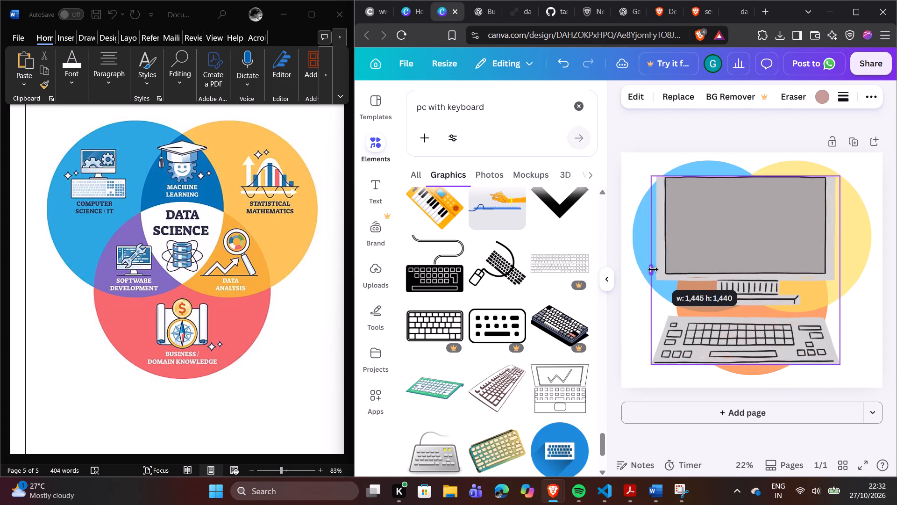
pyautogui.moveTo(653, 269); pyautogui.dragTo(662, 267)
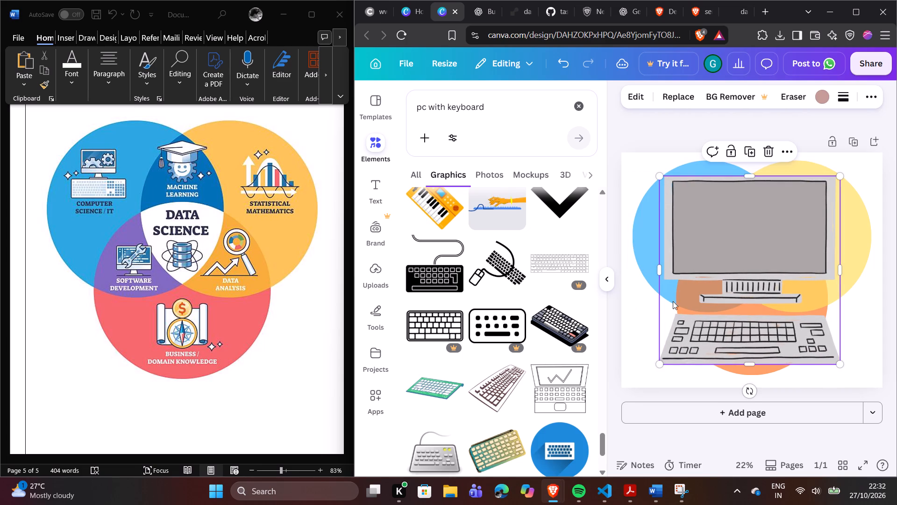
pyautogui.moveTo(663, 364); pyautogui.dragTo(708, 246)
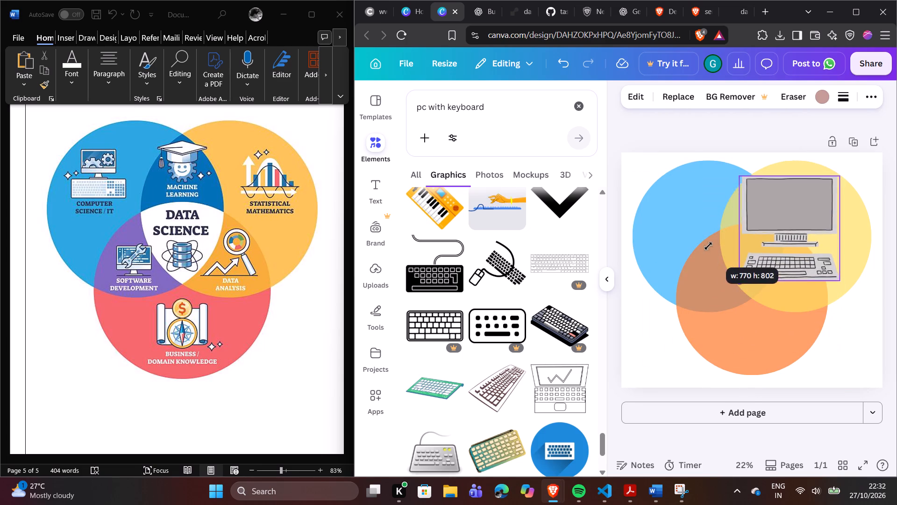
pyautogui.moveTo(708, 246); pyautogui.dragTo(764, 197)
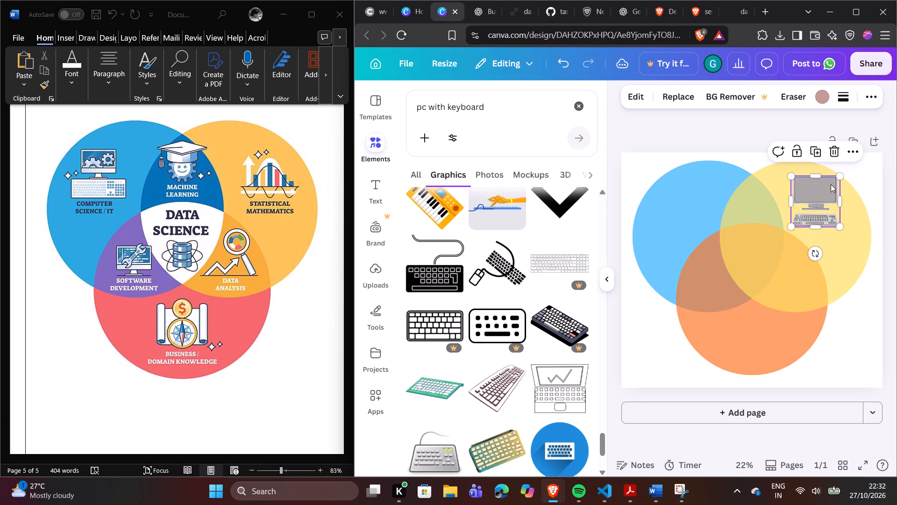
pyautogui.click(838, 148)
# Add the yellow and purple laptop graphic with typing hands, shrunk to icon size in the upper-left part of the blue circle.
pyautogui.scroll(7, 522, 260)
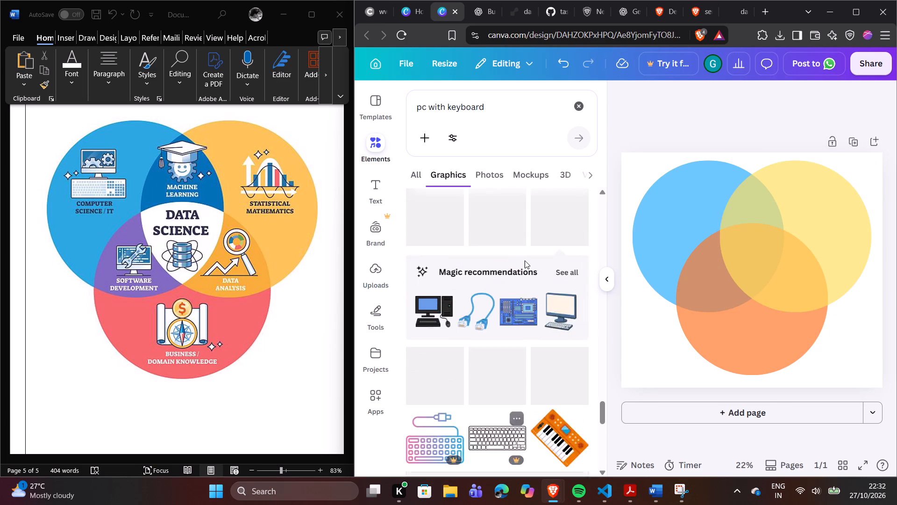
pyautogui.scroll(3, 525, 260)
pyautogui.scroll(2, 562, 259)
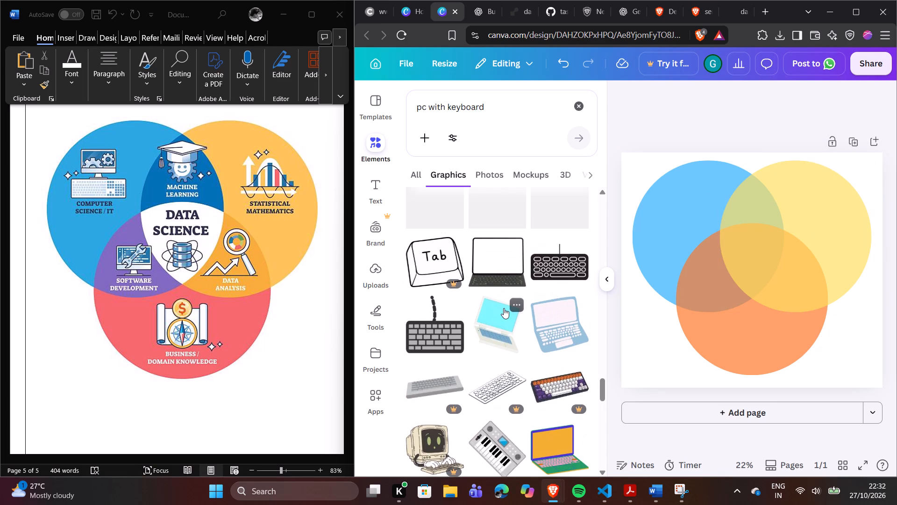
pyautogui.scroll(4, 502, 310)
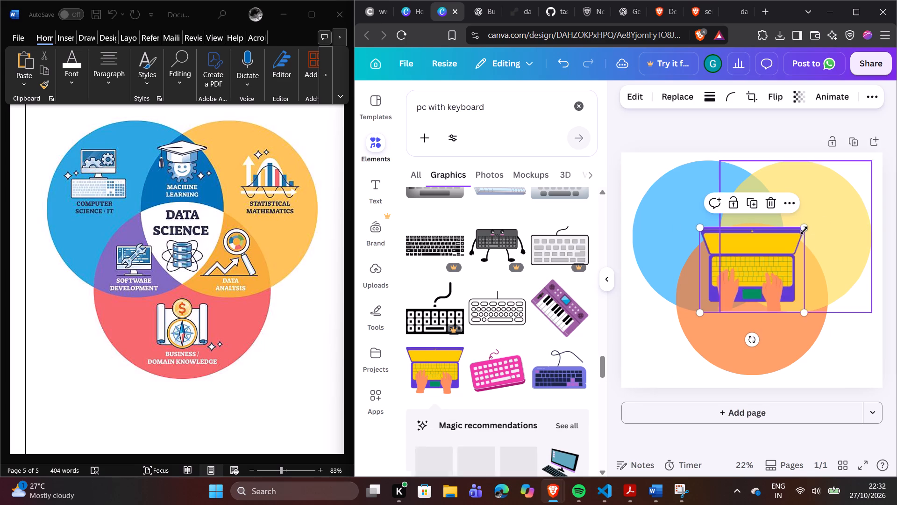
pyautogui.moveTo(803, 228); pyautogui.dragTo(759, 251)
pyautogui.moveTo(740, 282); pyautogui.dragTo(703, 205)
pyautogui.moveTo(701, 199); pyautogui.dragTo(696, 198)
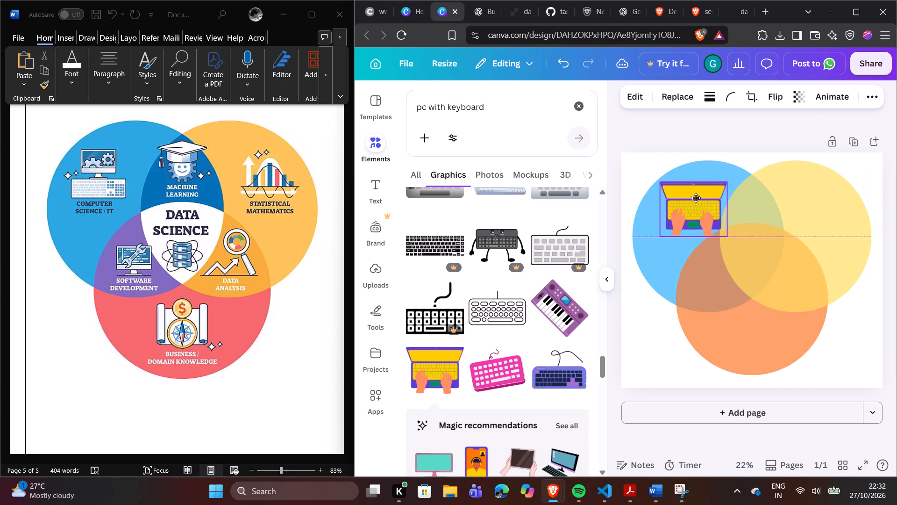
pyautogui.moveTo(696, 198); pyautogui.dragTo(681, 202)
pyautogui.moveTo(641, 236); pyautogui.dragTo(656, 220)
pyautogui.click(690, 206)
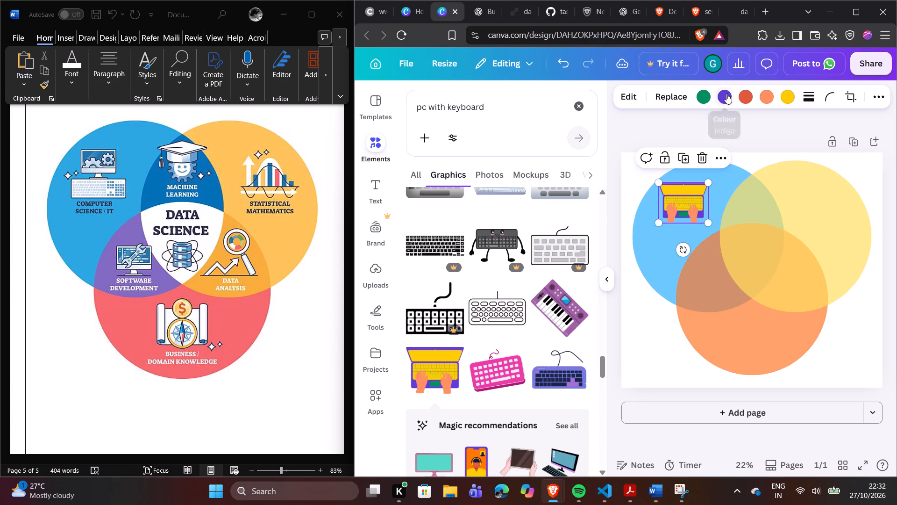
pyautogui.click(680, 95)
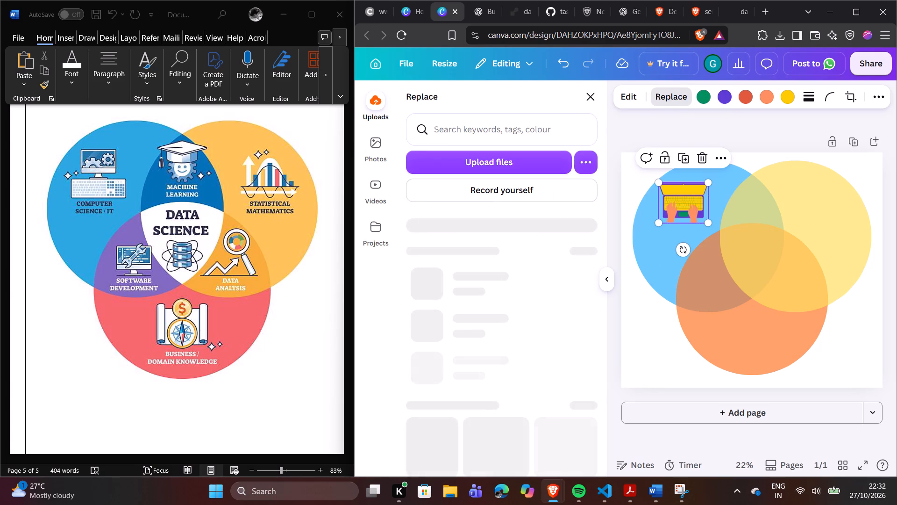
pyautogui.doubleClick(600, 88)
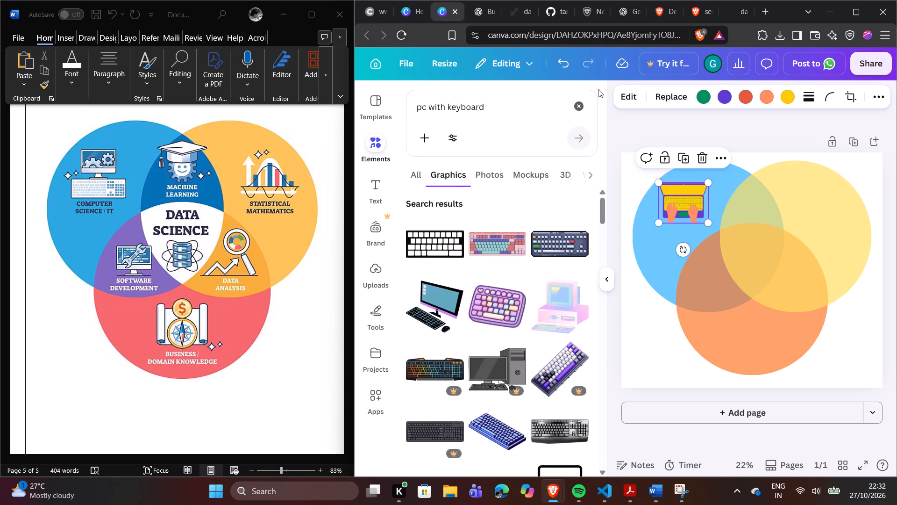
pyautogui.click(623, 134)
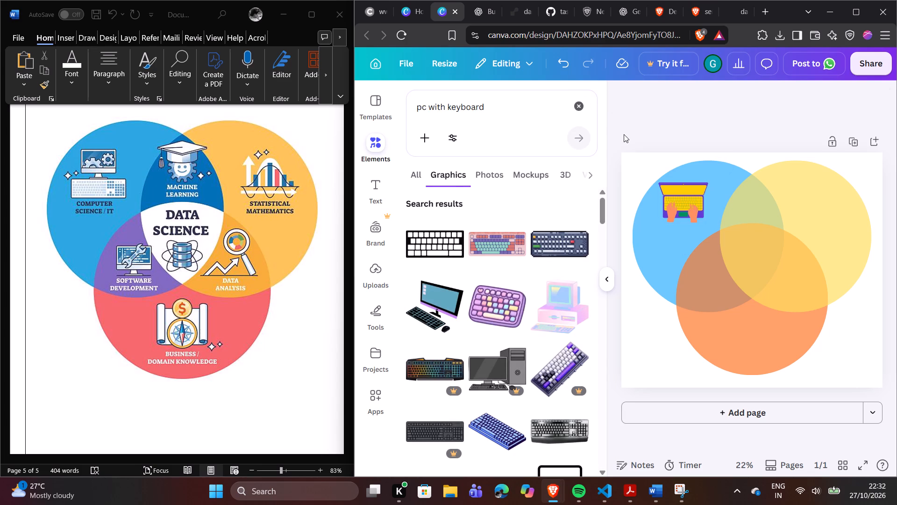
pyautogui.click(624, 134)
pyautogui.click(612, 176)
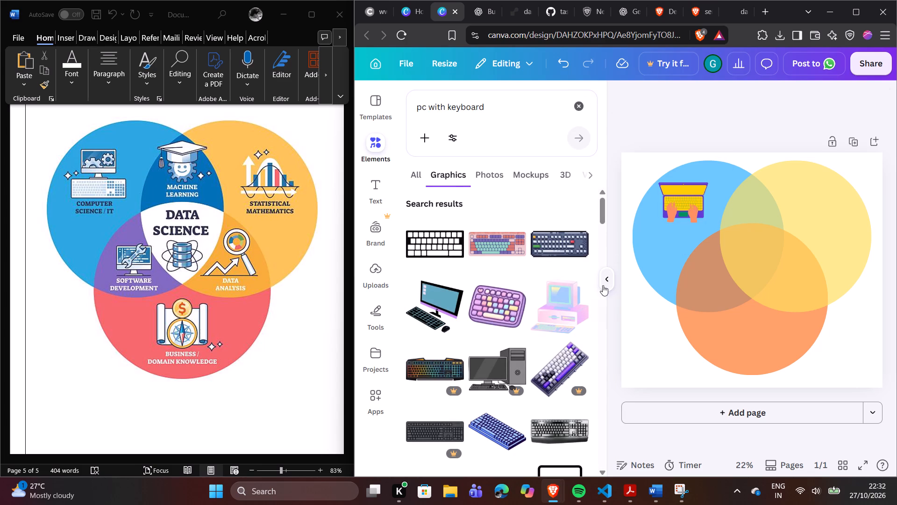
# Lock the yellow and purple laptop graphic in the blue circle.
pyautogui.click(607, 283)
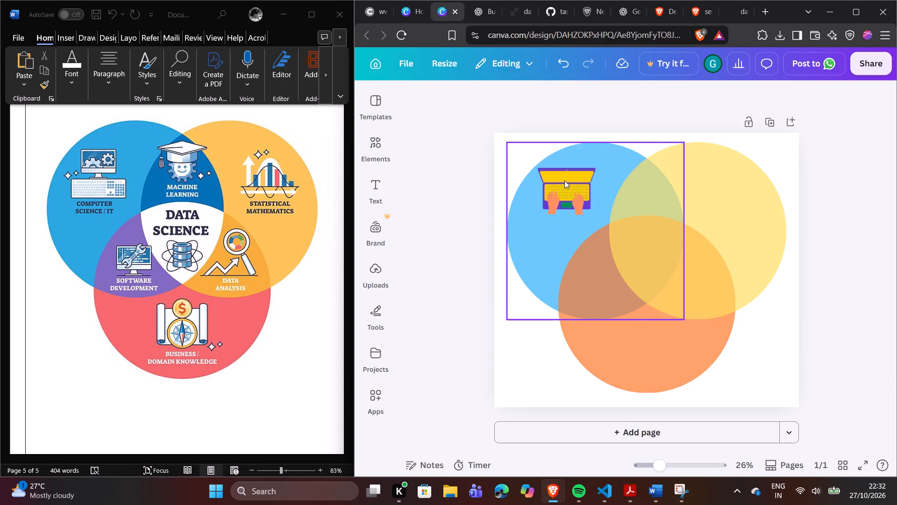
pyautogui.click(564, 180)
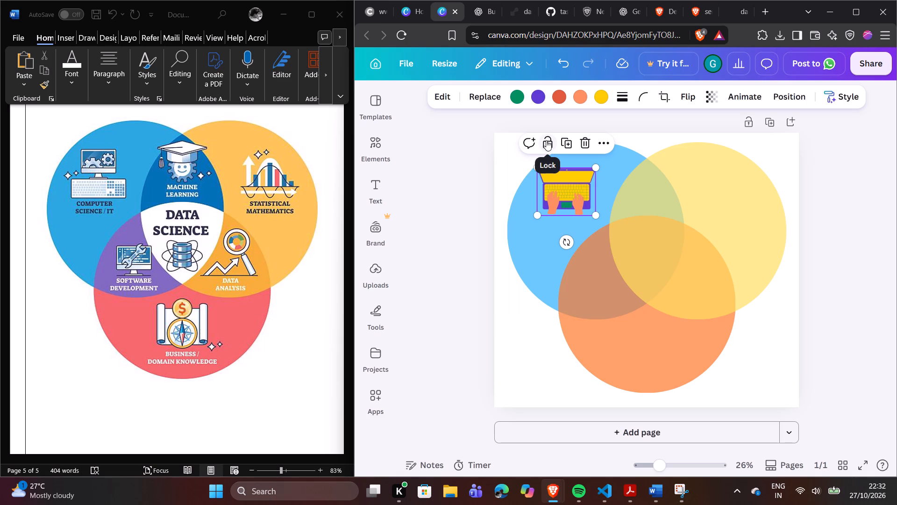
pyautogui.click(546, 140)
# Search the elements library for "sparkel".
pyautogui.click(382, 153)
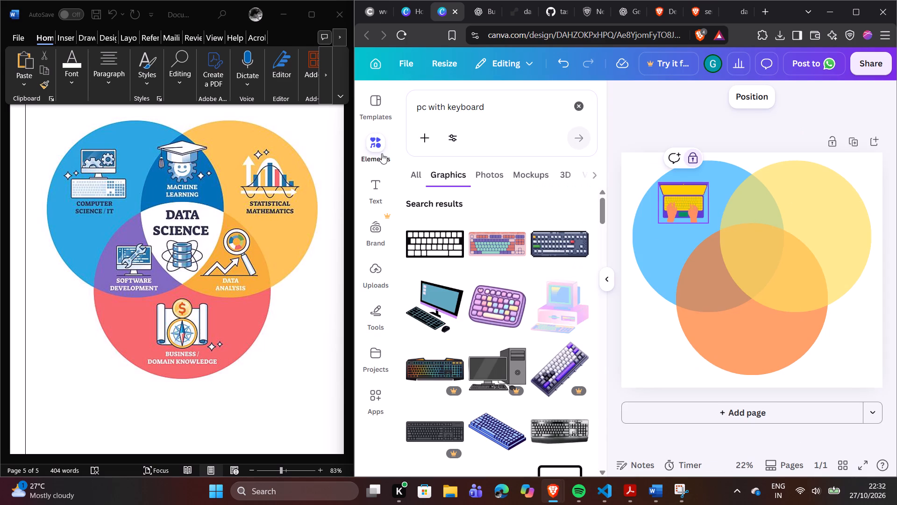
pyautogui.click(577, 100)
pyautogui.press('s')
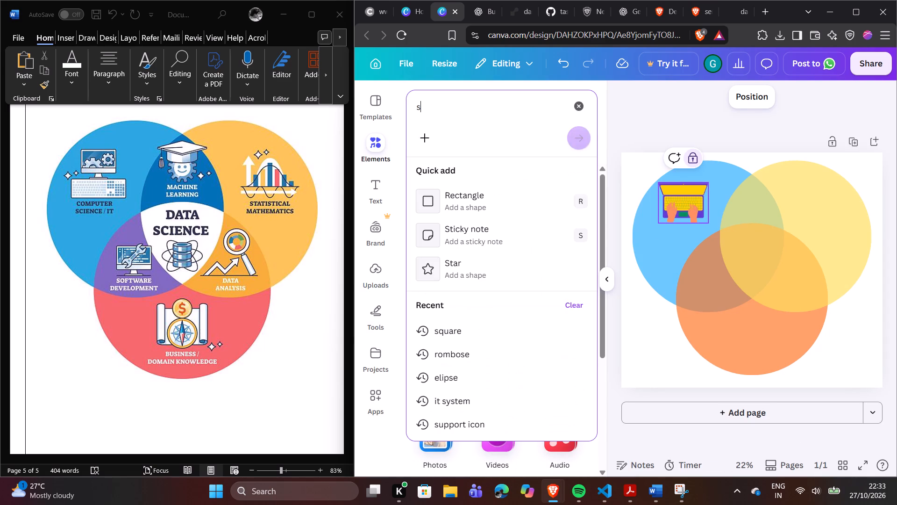
pyautogui.write('par')
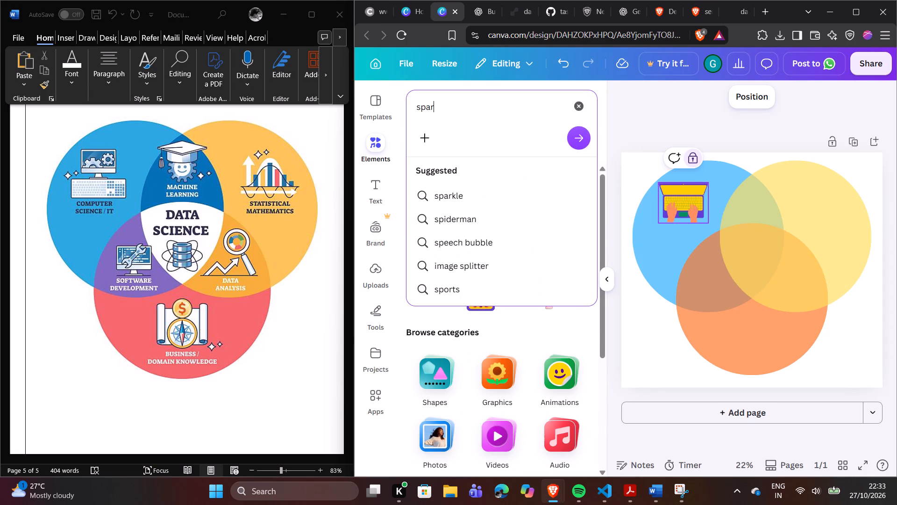
pyautogui.write('ke')
pyautogui.press('l')
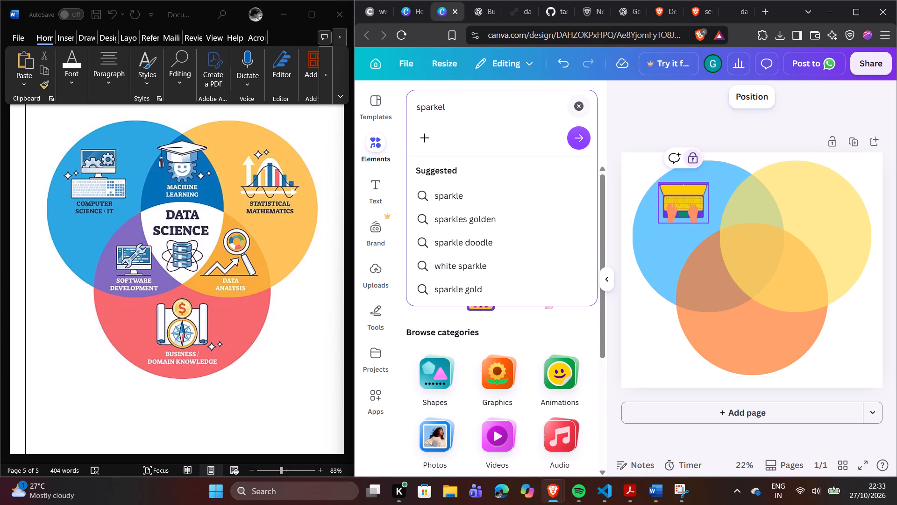
pyautogui.press('Return')
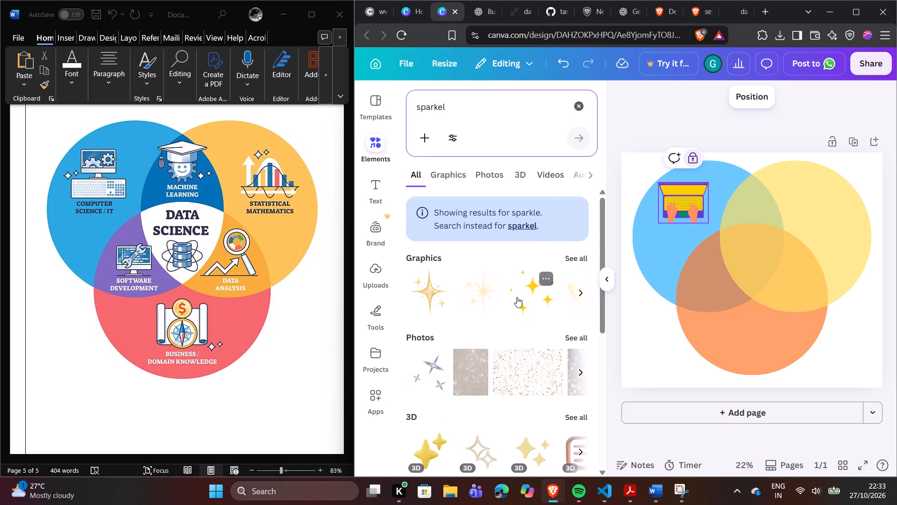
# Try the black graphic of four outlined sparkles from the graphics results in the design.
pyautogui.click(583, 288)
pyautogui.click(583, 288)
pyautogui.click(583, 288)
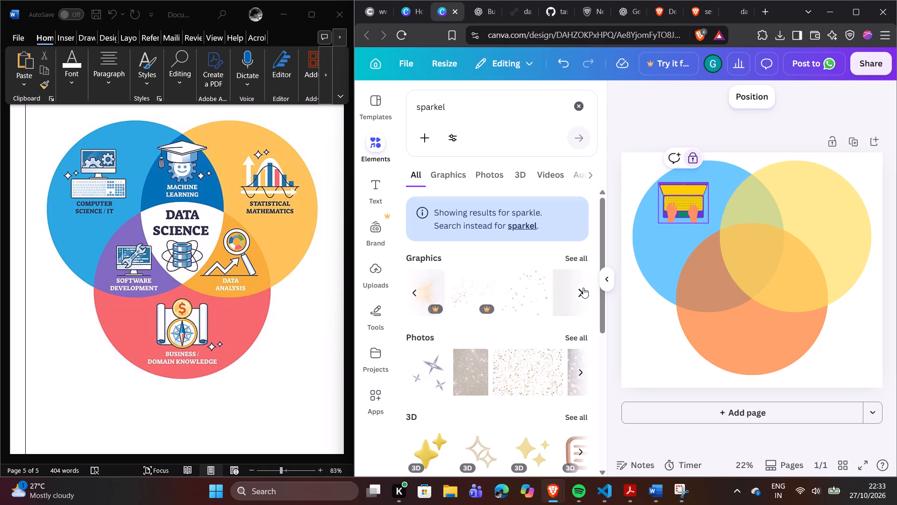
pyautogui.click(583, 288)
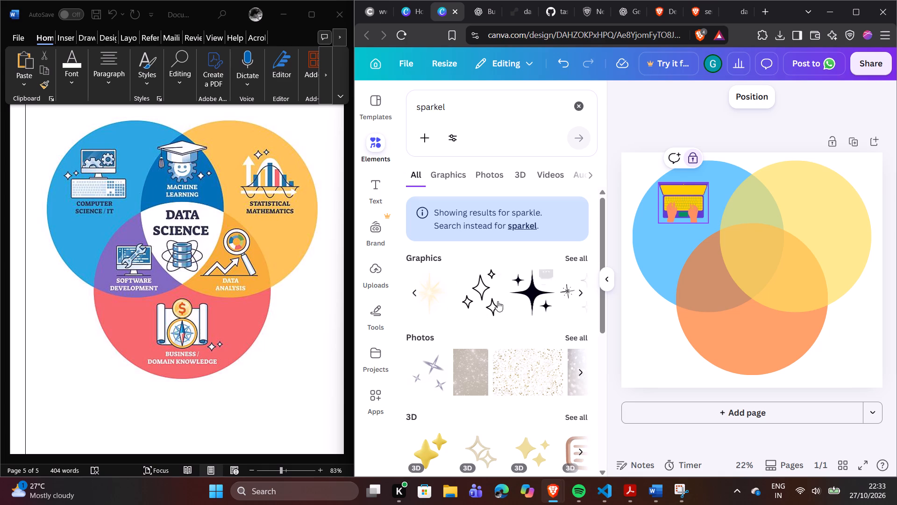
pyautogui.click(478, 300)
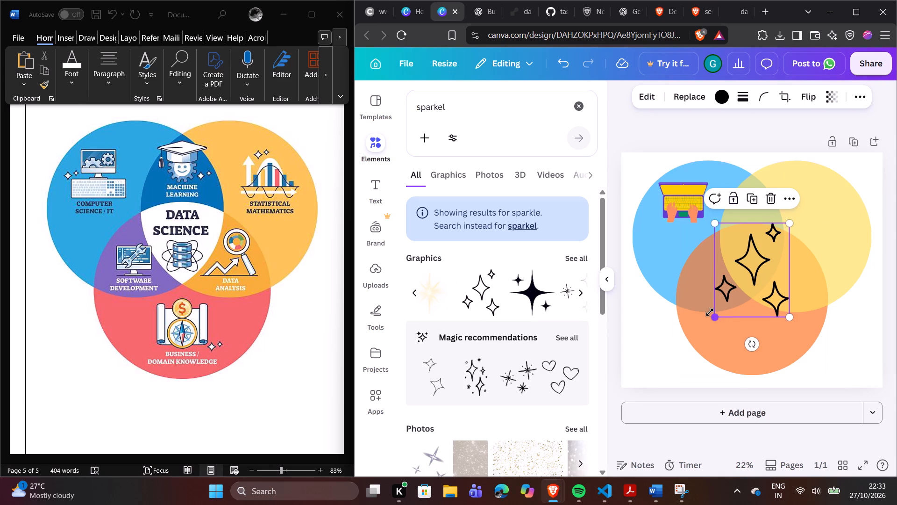
# Add the recommended thin-outline two-star sparkle graphic, shrunk to icon size, beside the laptop's lower-left corner in the blue circle.
pyautogui.click(430, 363)
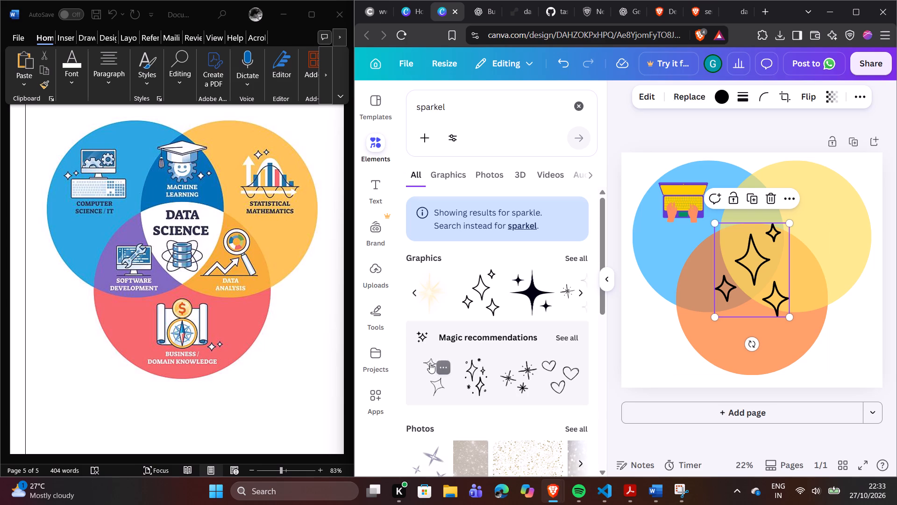
pyautogui.moveTo(735, 270); pyautogui.dragTo(698, 303)
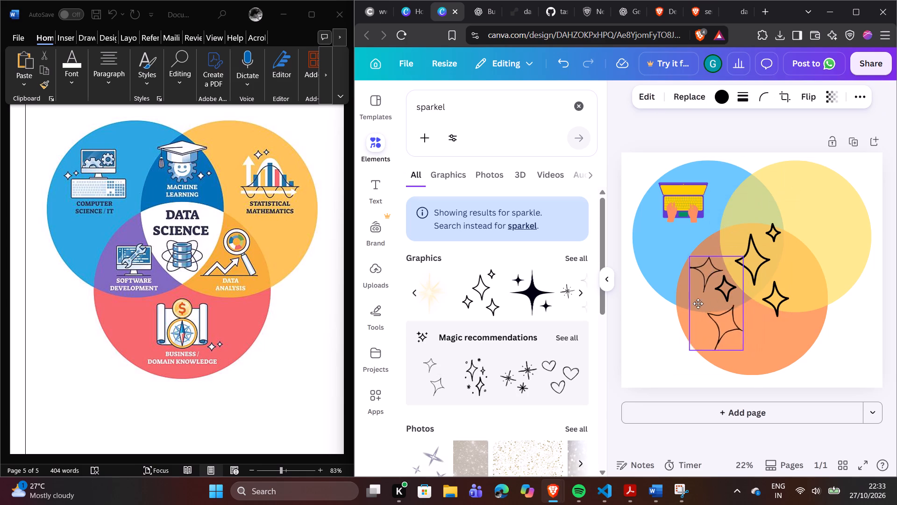
pyautogui.moveTo(698, 303); pyautogui.dragTo(659, 277)
pyautogui.moveTo(700, 321); pyautogui.dragTo(672, 243)
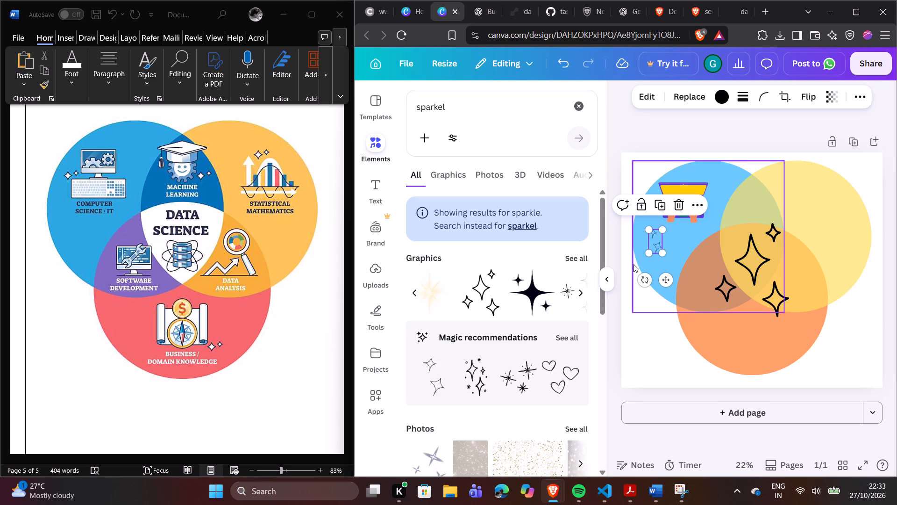
pyautogui.moveTo(655, 240); pyautogui.dragTo(652, 222)
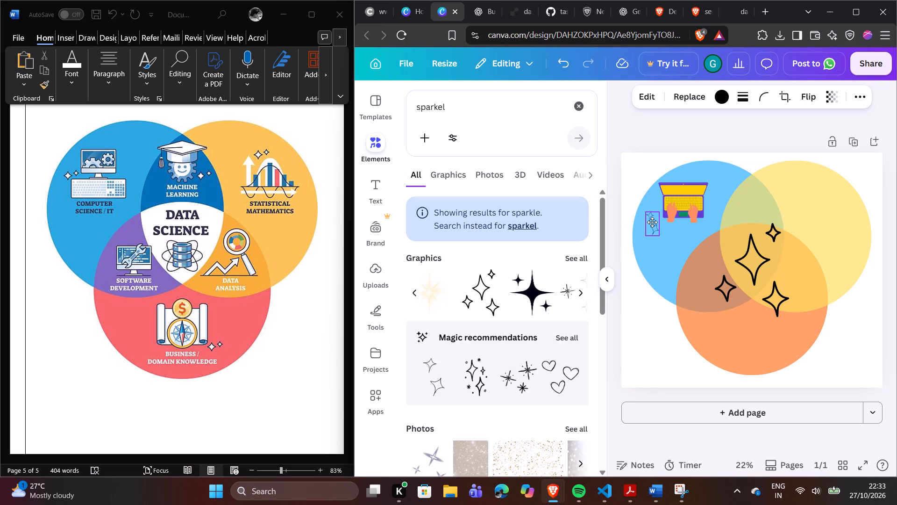
pyautogui.moveTo(652, 222); pyautogui.dragTo(652, 220)
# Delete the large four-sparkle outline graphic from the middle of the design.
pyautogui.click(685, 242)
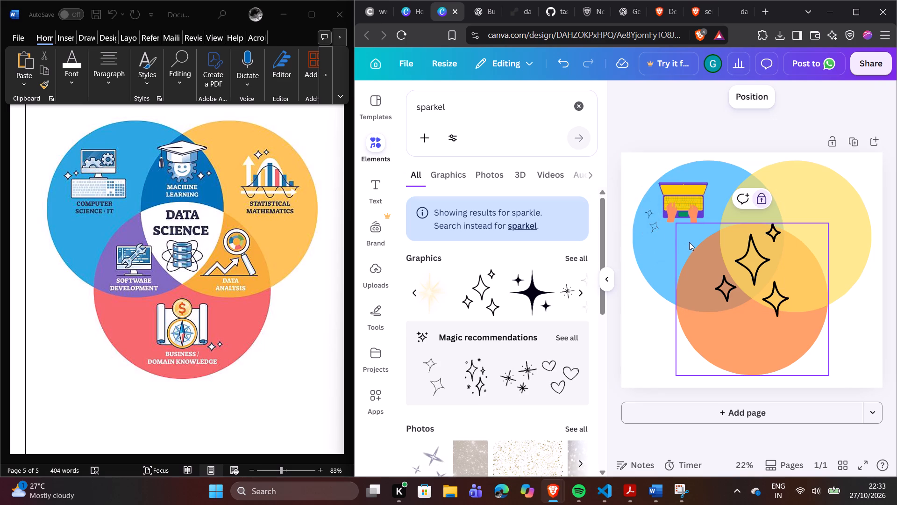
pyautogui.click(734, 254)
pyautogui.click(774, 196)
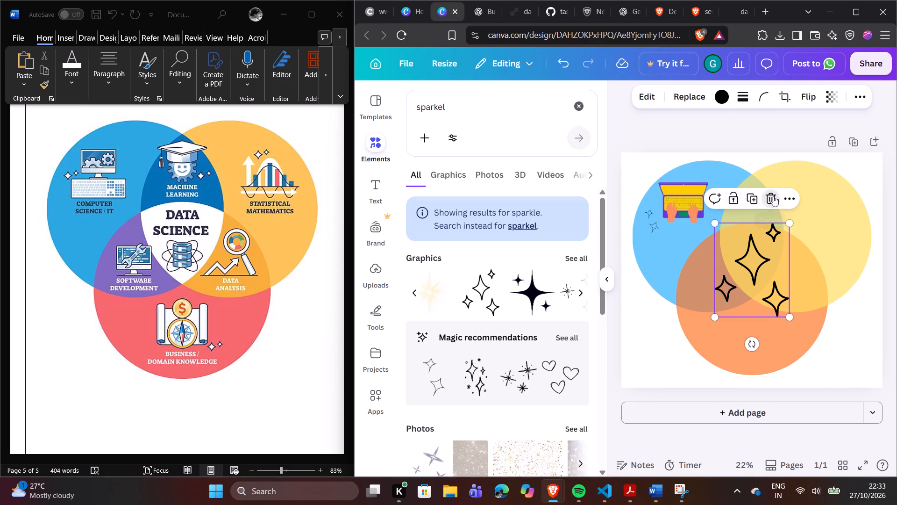
# Add the sparkle graphic mixing outlined stars and starbursts, shrunk to icon size, above and to the right of the laptop.
pyautogui.click(582, 292)
pyautogui.click(582, 292)
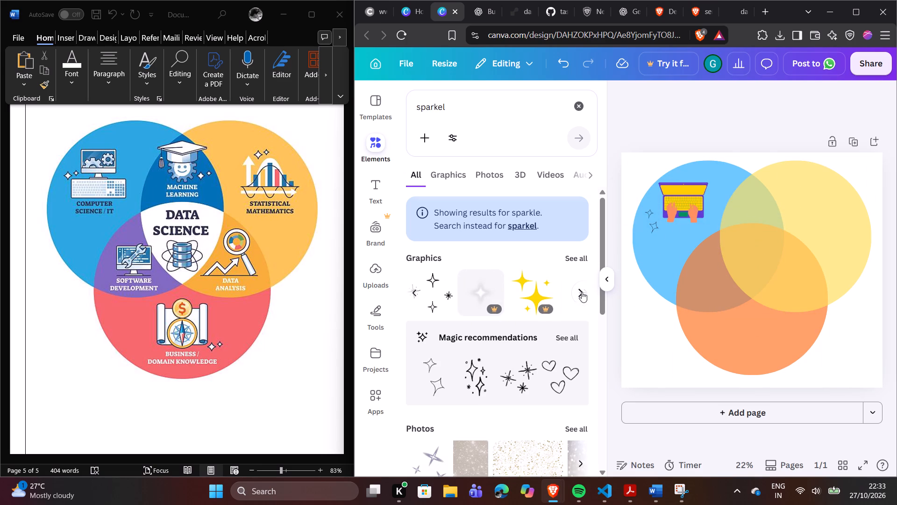
pyautogui.click(417, 287)
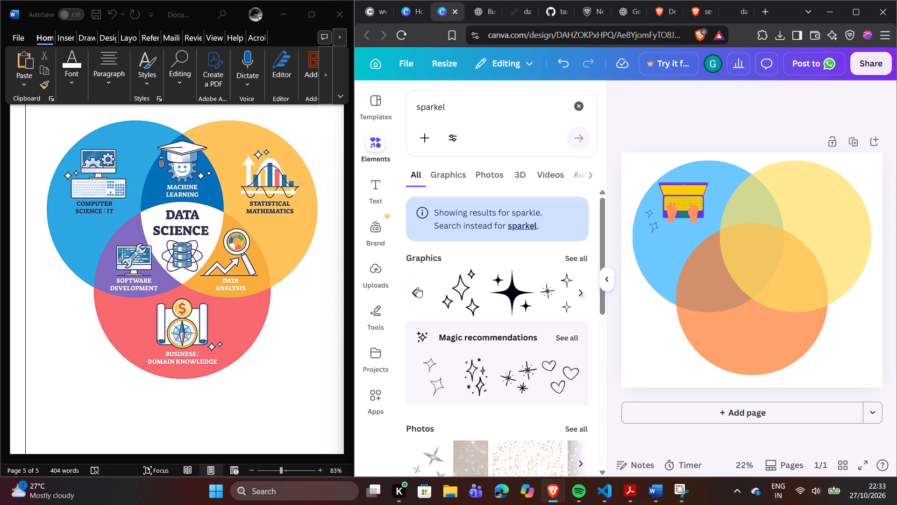
pyautogui.click(564, 288)
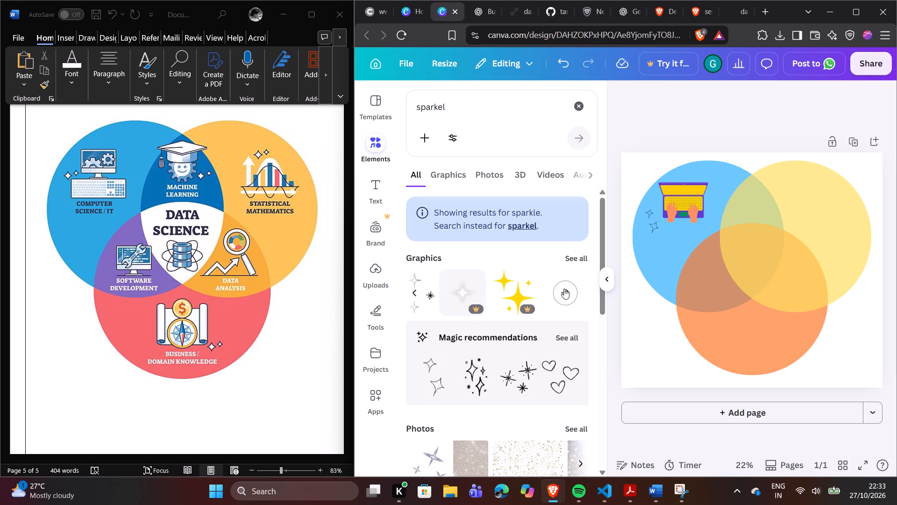
pyautogui.click(420, 294)
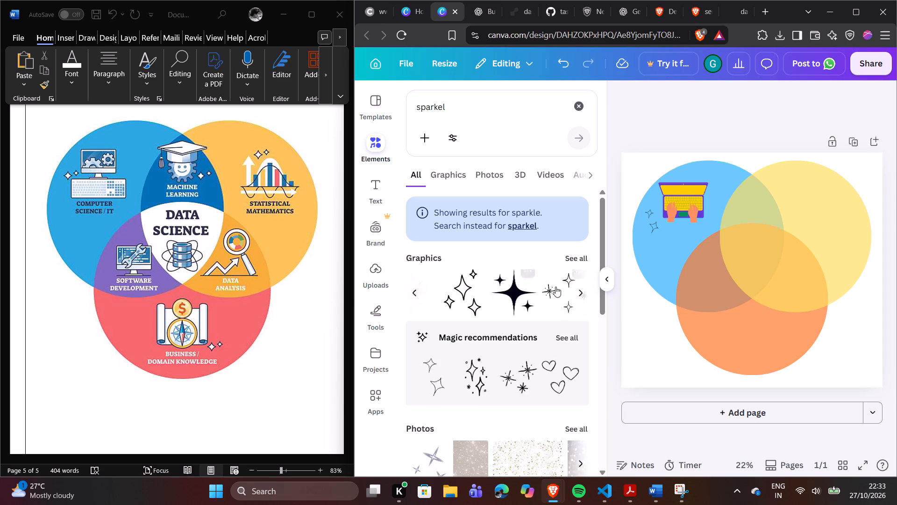
pyautogui.click(562, 295)
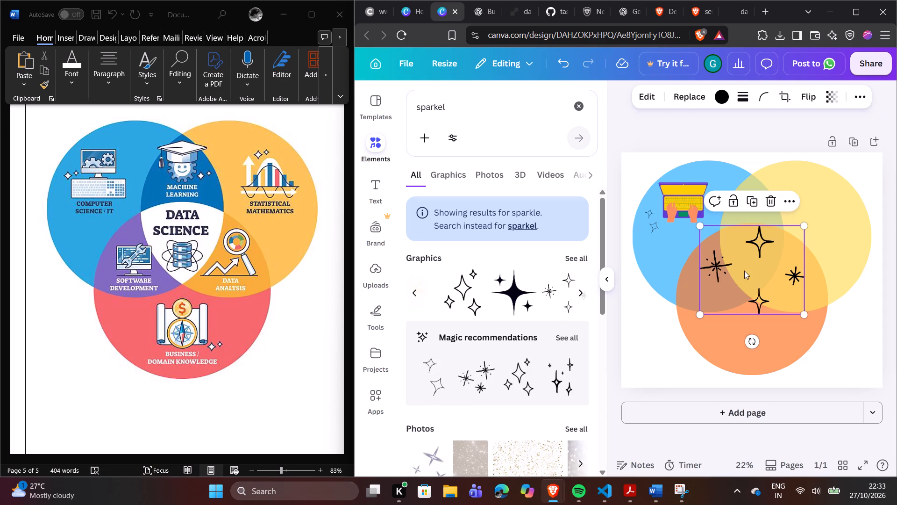
pyautogui.moveTo(804, 224); pyautogui.dragTo(747, 295)
pyautogui.moveTo(718, 304); pyautogui.dragTo(697, 238)
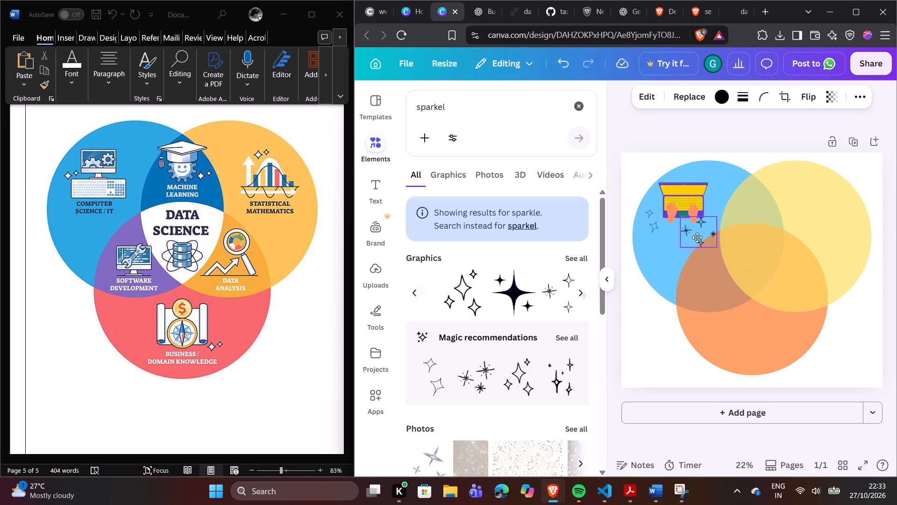
pyautogui.moveTo(697, 238); pyautogui.dragTo(713, 182)
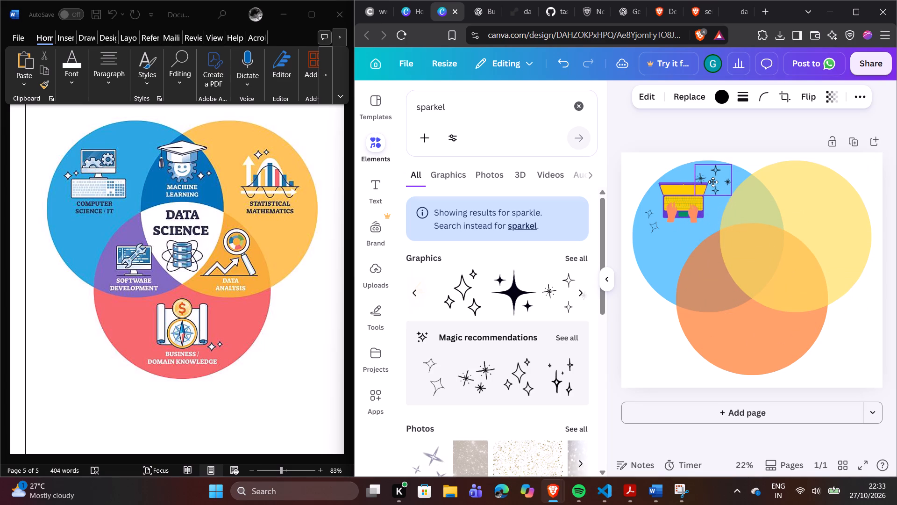
pyautogui.moveTo(713, 182); pyautogui.dragTo(713, 182)
pyautogui.moveTo(734, 161); pyautogui.dragTo(724, 167)
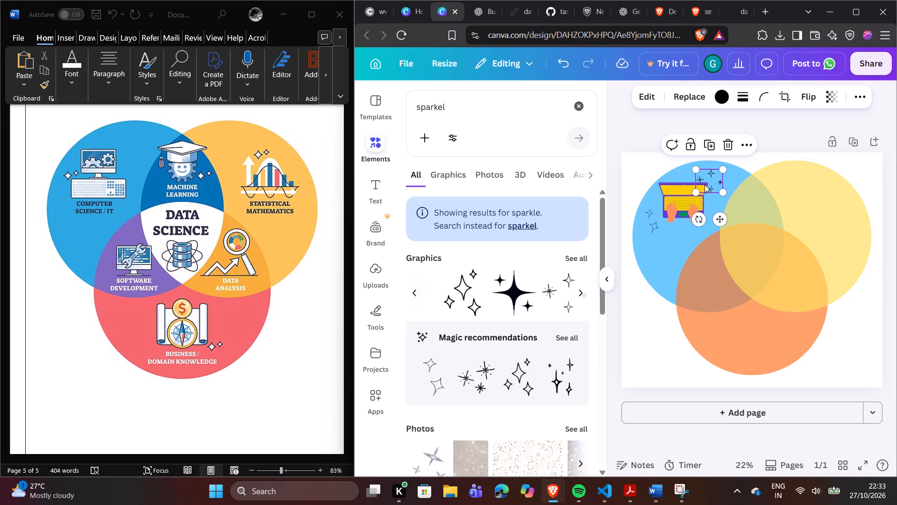
pyautogui.moveTo(712, 185); pyautogui.dragTo(721, 182)
pyautogui.click(636, 184)
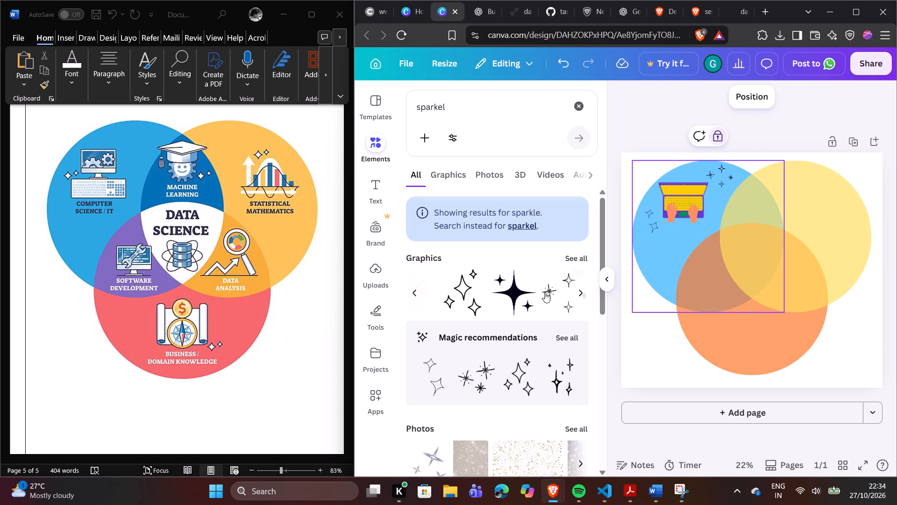
# Add the solid black three-star sparkle graphic, shrunk to a very small icon, centred just below the laptop.
pyautogui.click(521, 291)
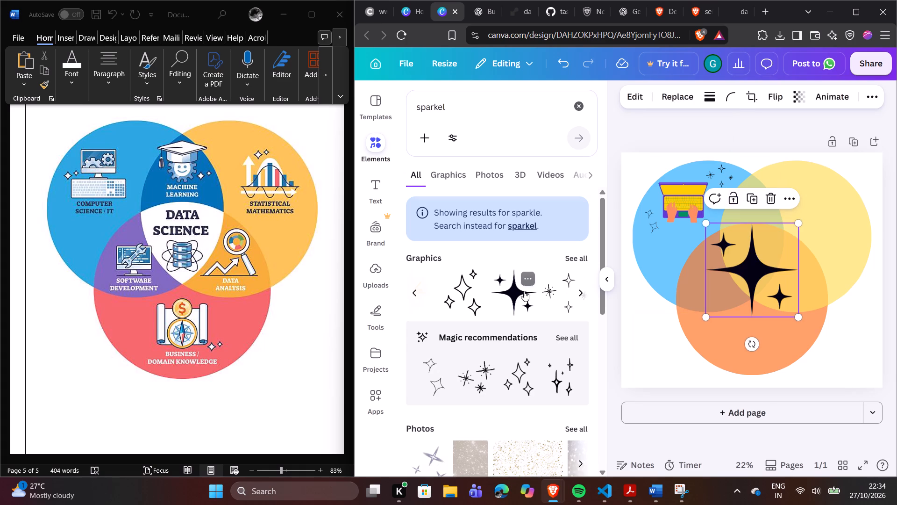
pyautogui.moveTo(797, 220); pyautogui.dragTo(731, 289)
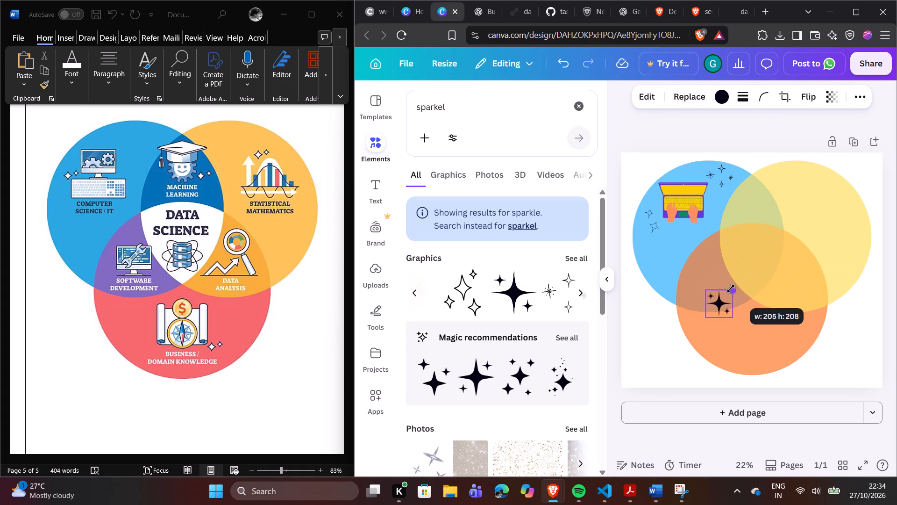
pyautogui.moveTo(731, 289); pyautogui.dragTo(725, 296)
pyautogui.click(776, 303)
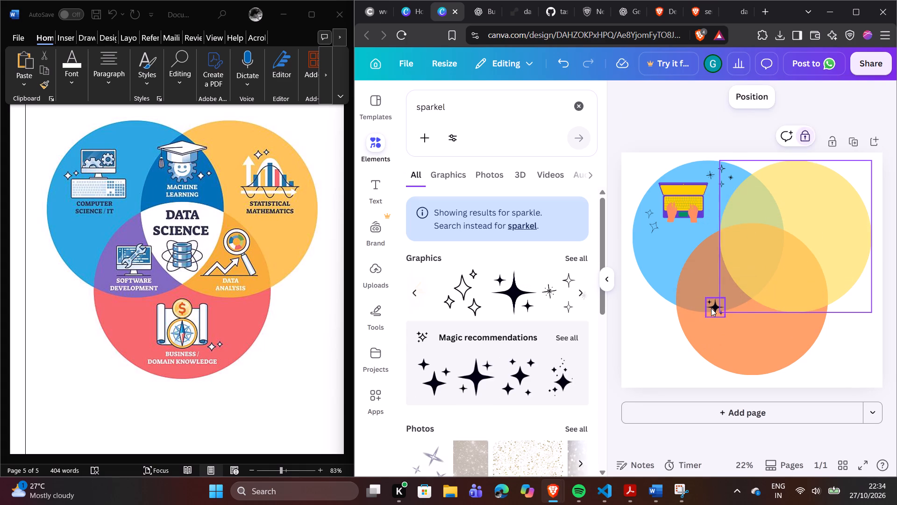
pyautogui.moveTo(711, 308); pyautogui.dragTo(669, 243)
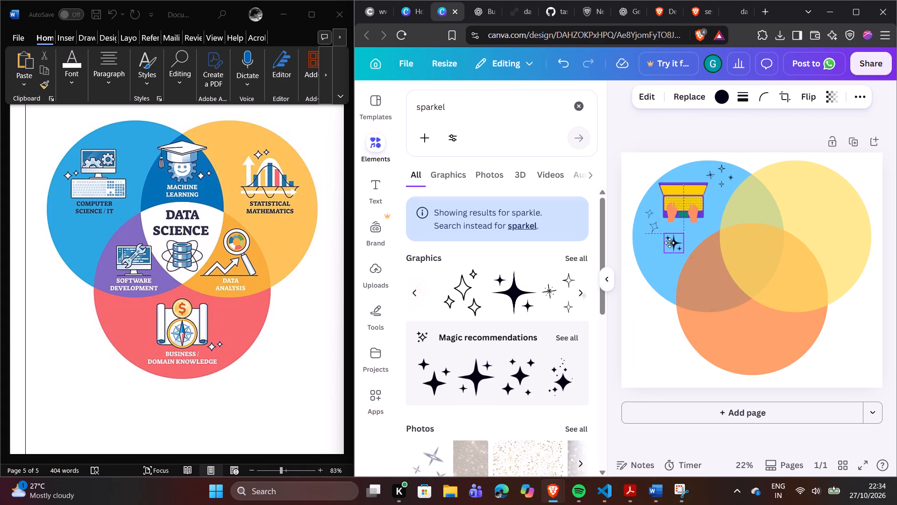
pyautogui.moveTo(669, 243); pyautogui.dragTo(669, 242)
pyautogui.moveTo(684, 234); pyautogui.dragTo(687, 225)
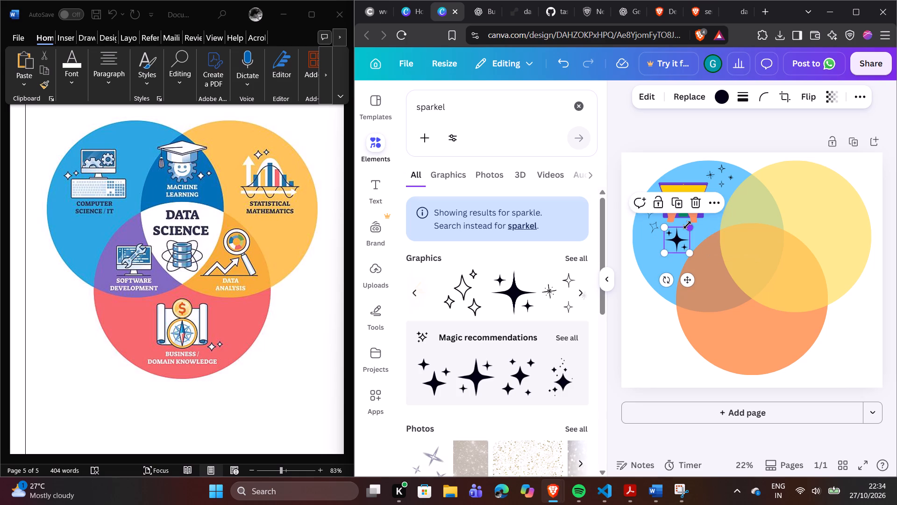
pyautogui.moveTo(662, 253); pyautogui.dragTo(674, 236)
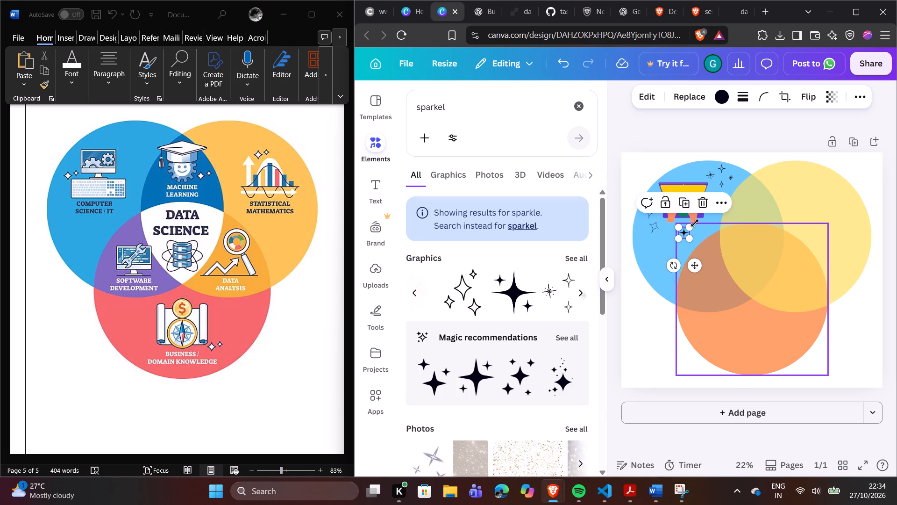
# Recolour the small solid sparkle graphic below the laptop white.
pyautogui.click(723, 97)
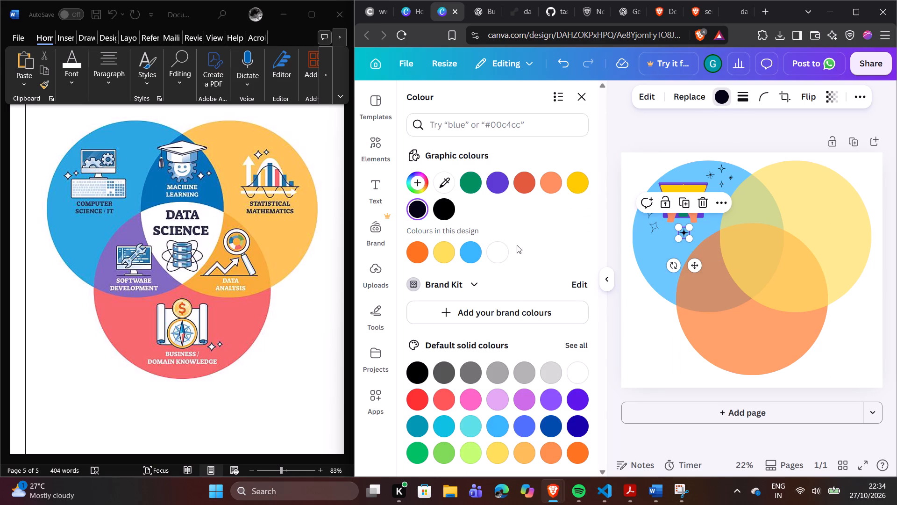
pyautogui.click(504, 247)
pyautogui.click(840, 148)
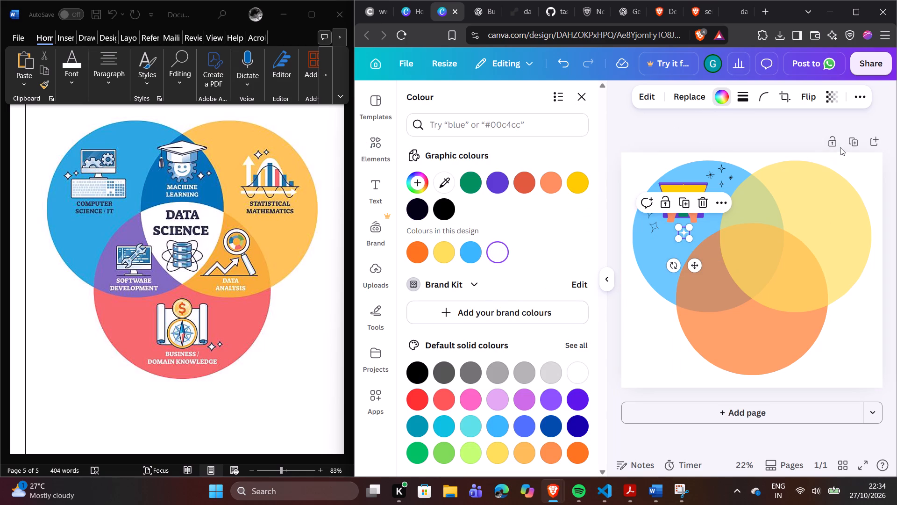
# Give the white sparkle graphic below the laptop a solid stroke with weight 4.
pyautogui.click(745, 102)
pyautogui.click(710, 131)
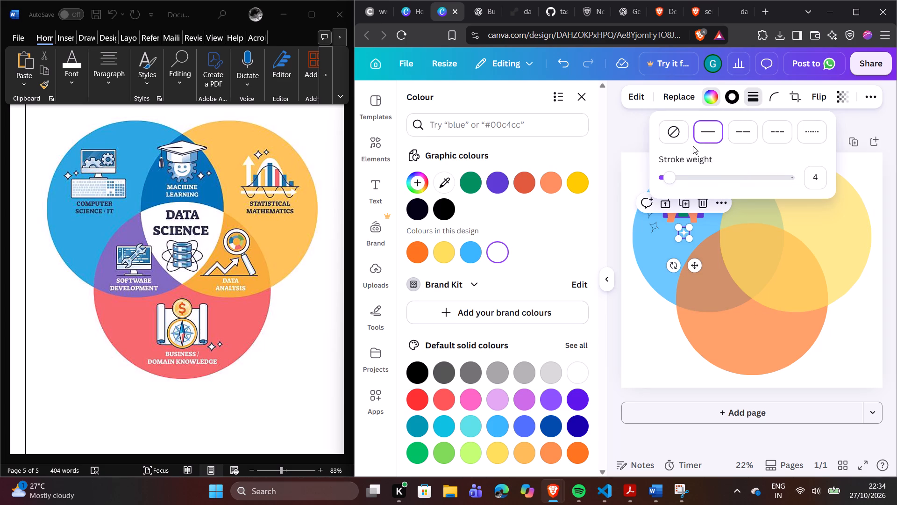
pyautogui.click(629, 141)
pyautogui.click(630, 140)
pyautogui.click(645, 135)
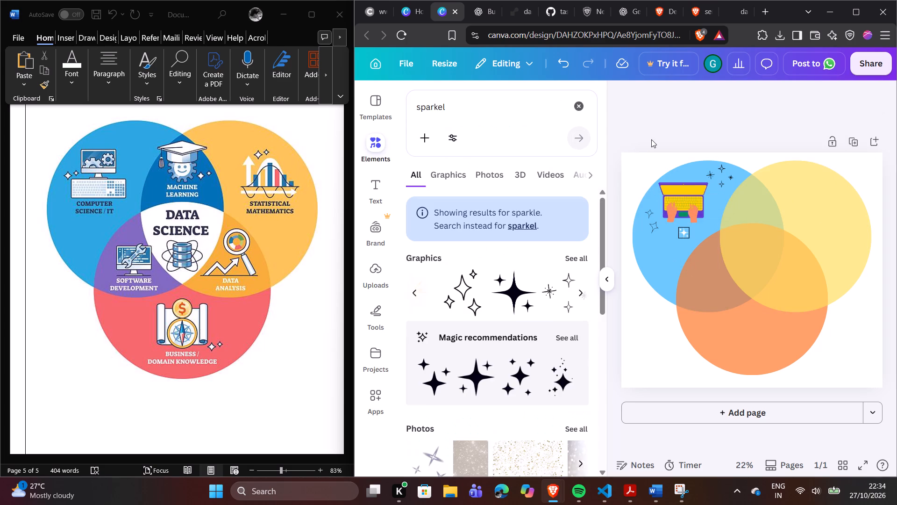
# Remove the stroke from the small white sparkle graphic below the laptop.
pyautogui.click(683, 228)
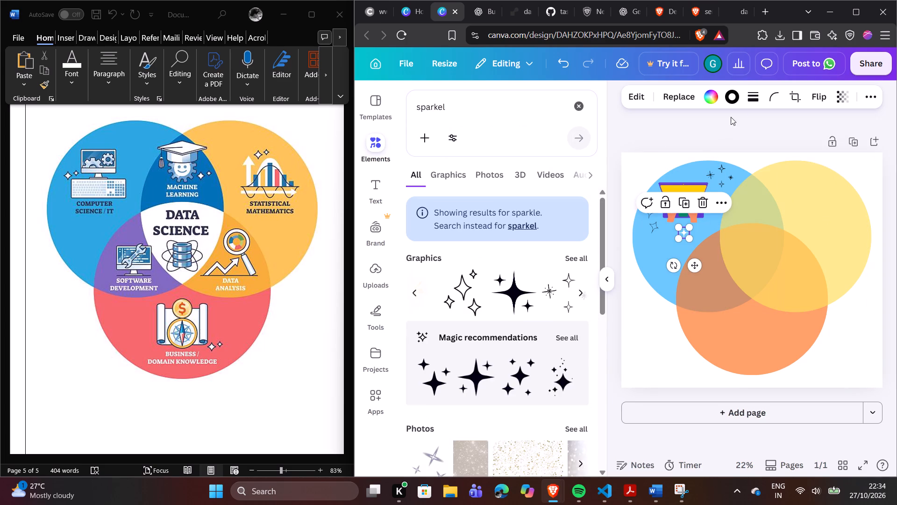
pyautogui.click(749, 96)
pyautogui.click(690, 127)
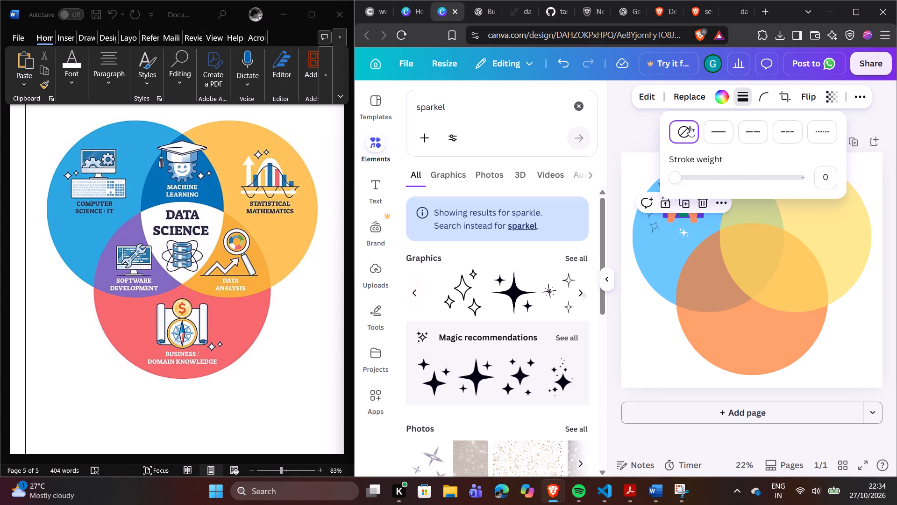
pyautogui.click(620, 130)
pyautogui.click(620, 130)
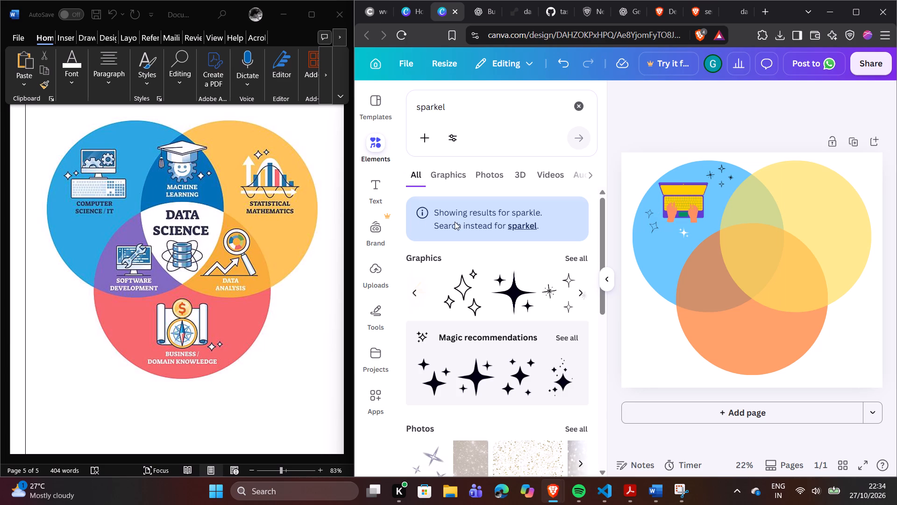
# Search the elements for "smiley face with graduation haate" and browse the graphics for a smiley wearing a graduation cap.
pyautogui.click(571, 107)
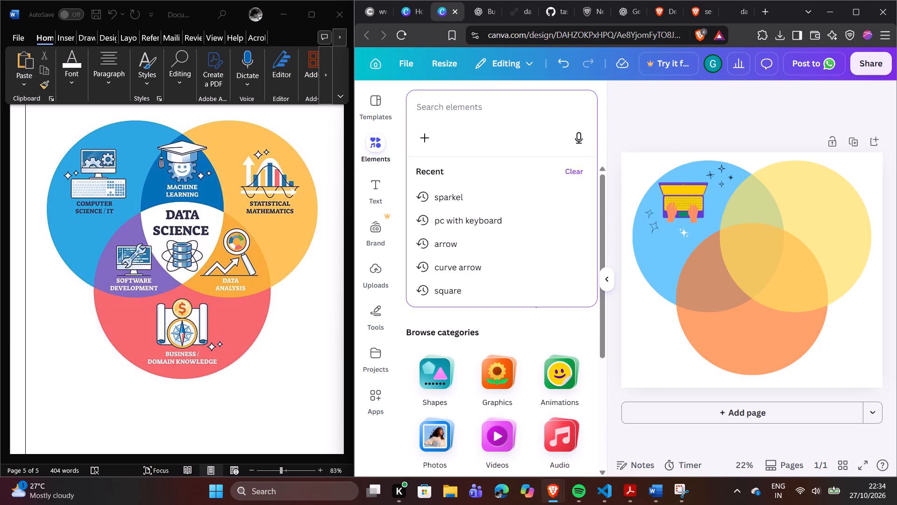
pyautogui.write('smile')
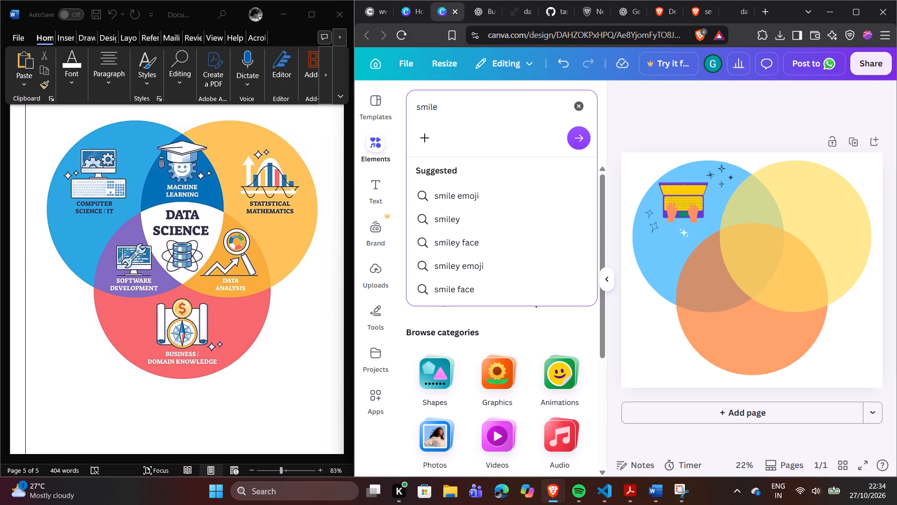
pyautogui.click(492, 250)
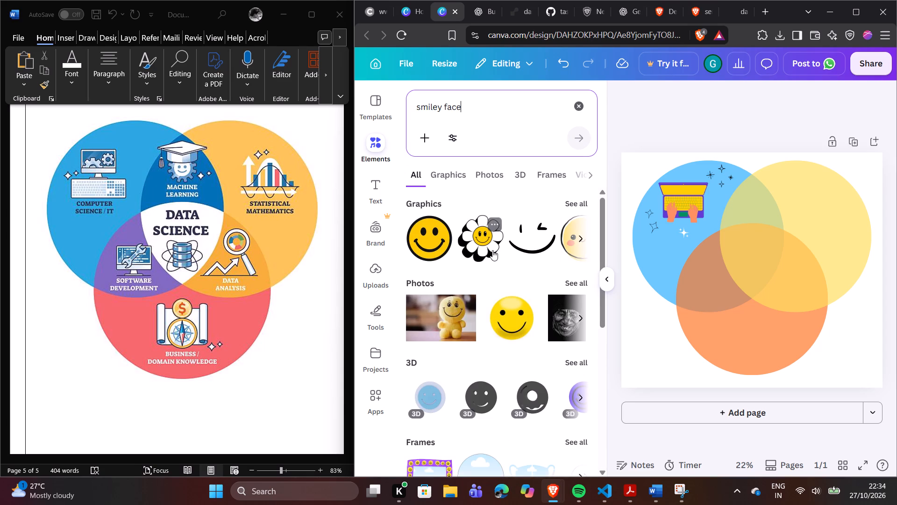
pyautogui.press('space')
pyautogui.write('with')
pyautogui.press('space')
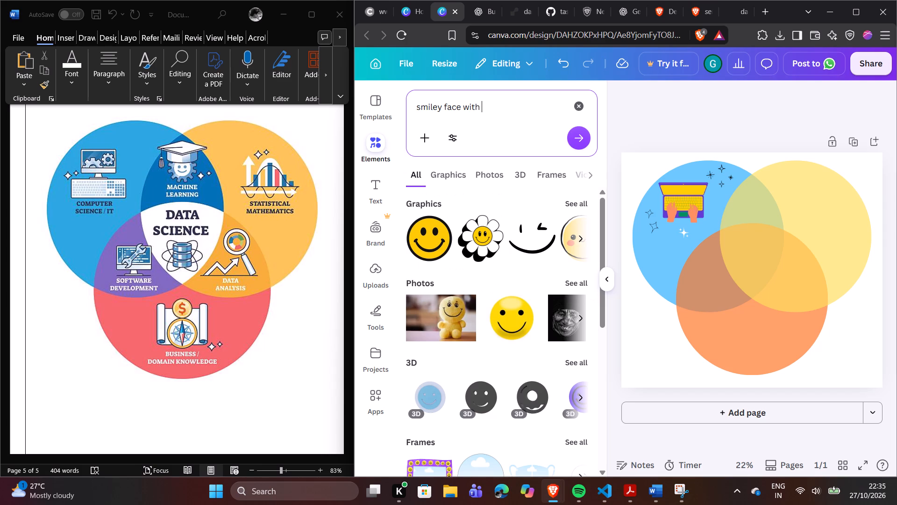
pyautogui.press('g')
pyautogui.write('ra')
pyautogui.press('d')
pyautogui.press('u')
pyautogui.write('ation')
pyautogui.press('space')
pyautogui.press('h')
pyautogui.write('aa')
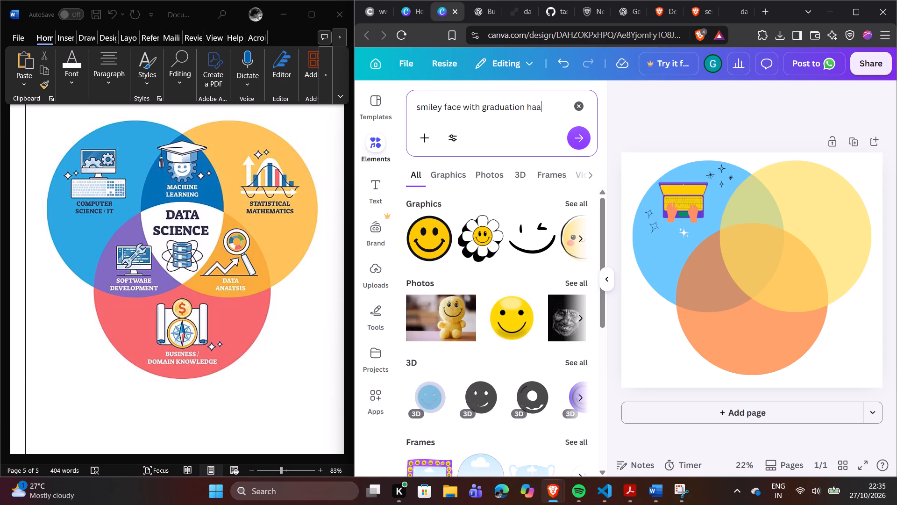
pyautogui.write('te')
pyautogui.press('Return')
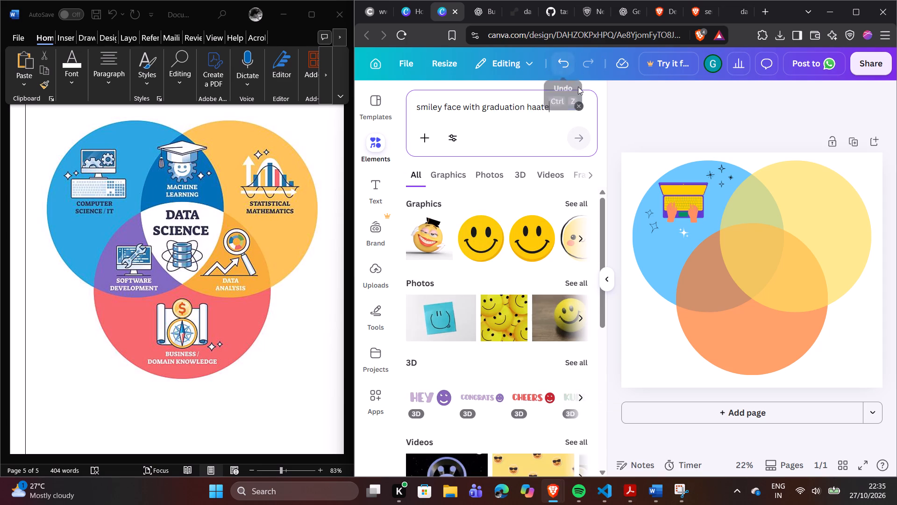
pyautogui.click(577, 232)
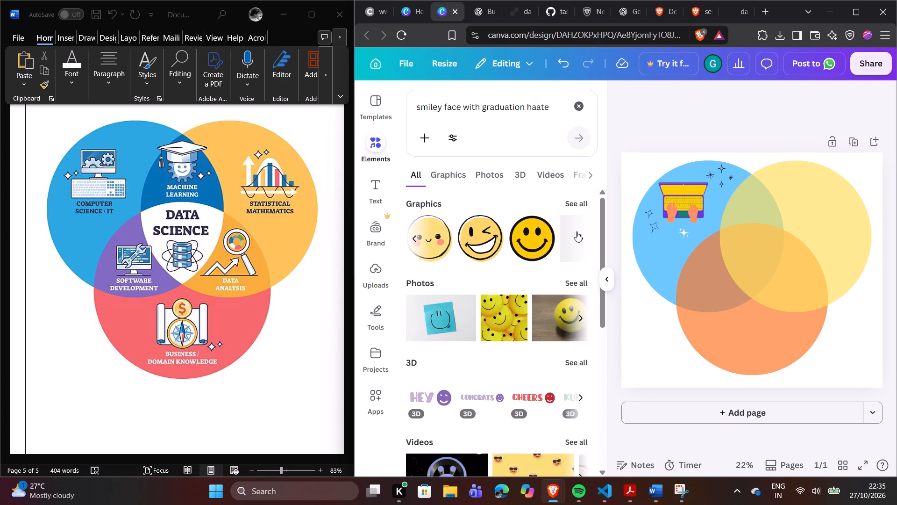
pyautogui.click(577, 231)
pyautogui.click(580, 236)
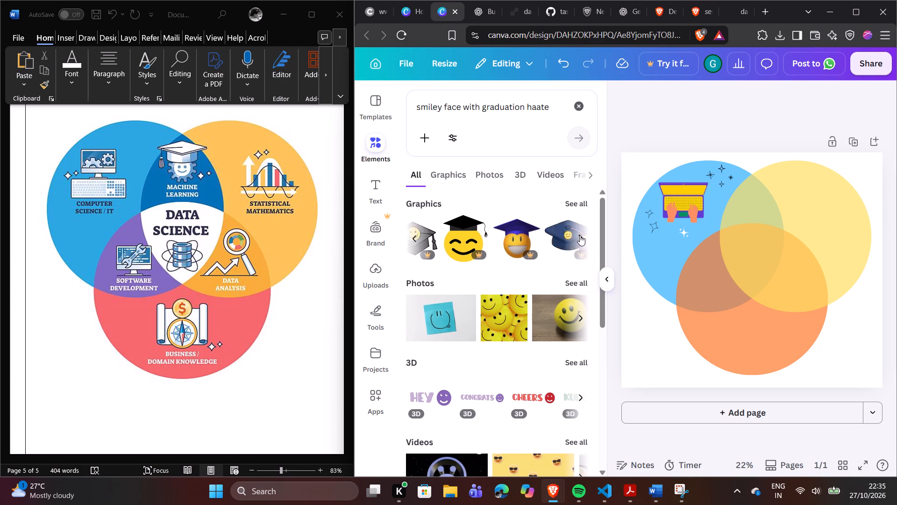
pyautogui.click(579, 235)
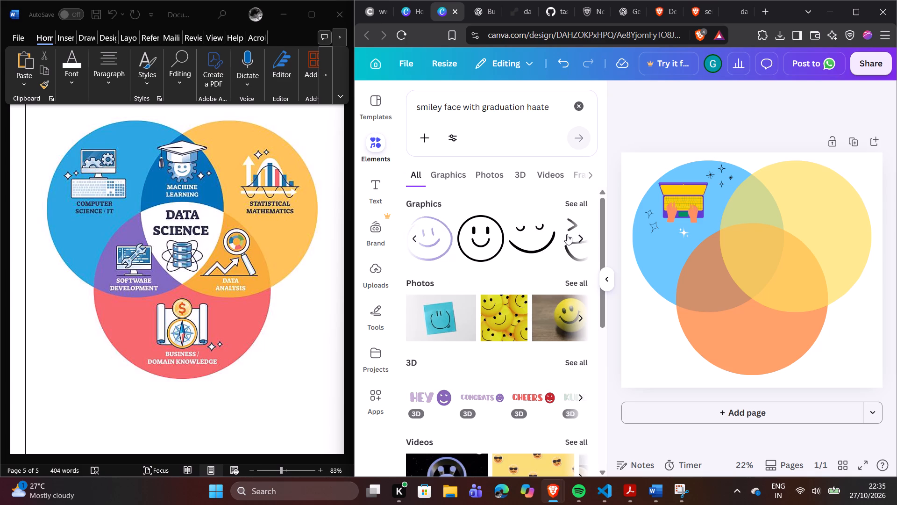
pyautogui.click(570, 224)
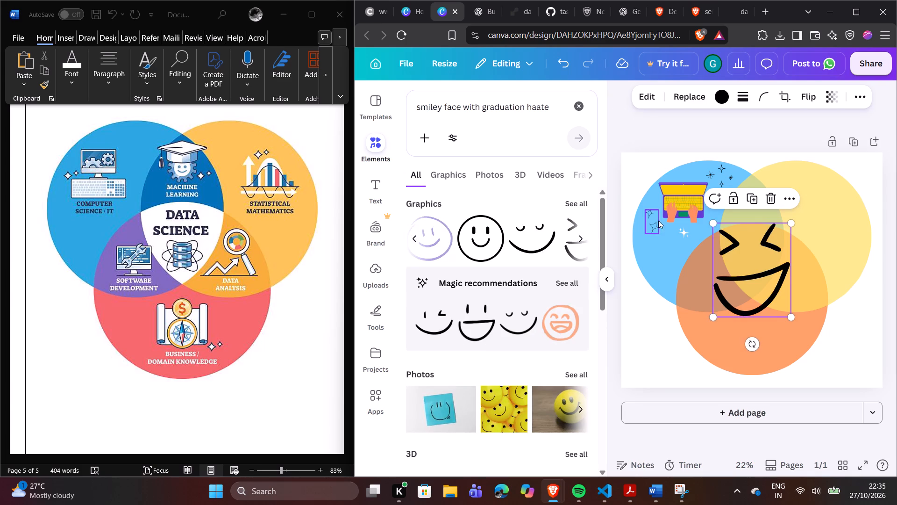
pyautogui.click(771, 199)
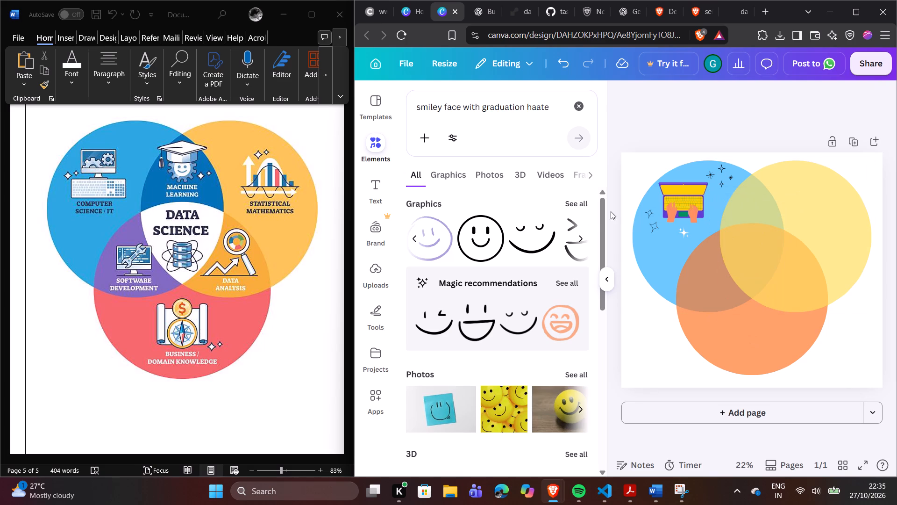
pyautogui.click(577, 237)
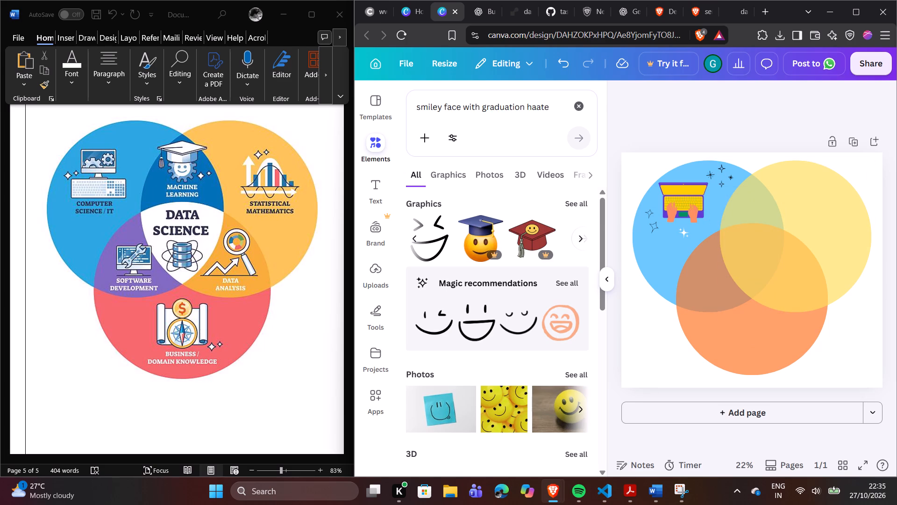
# Search the elements for "smiley face in setting icon" and browse the graphics for a gear-shaped smiley.
pyautogui.click(551, 123)
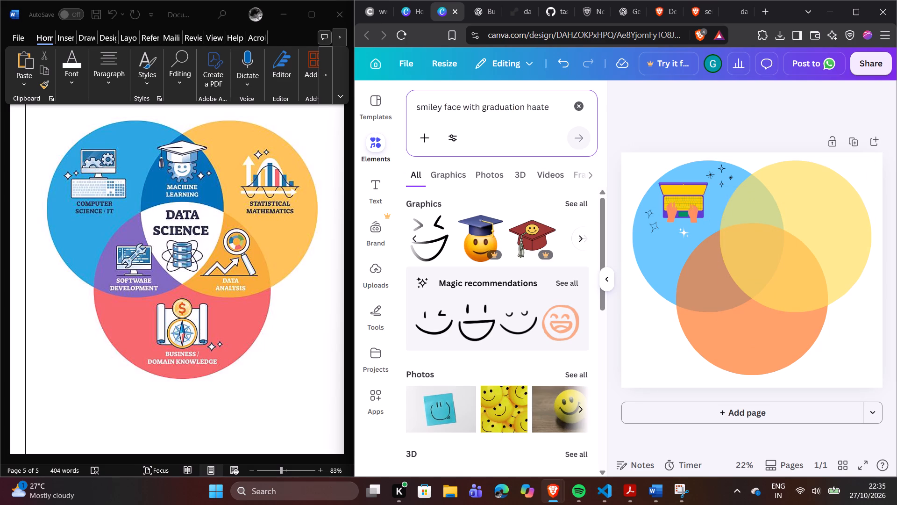
pyautogui.doubleClick(535, 115)
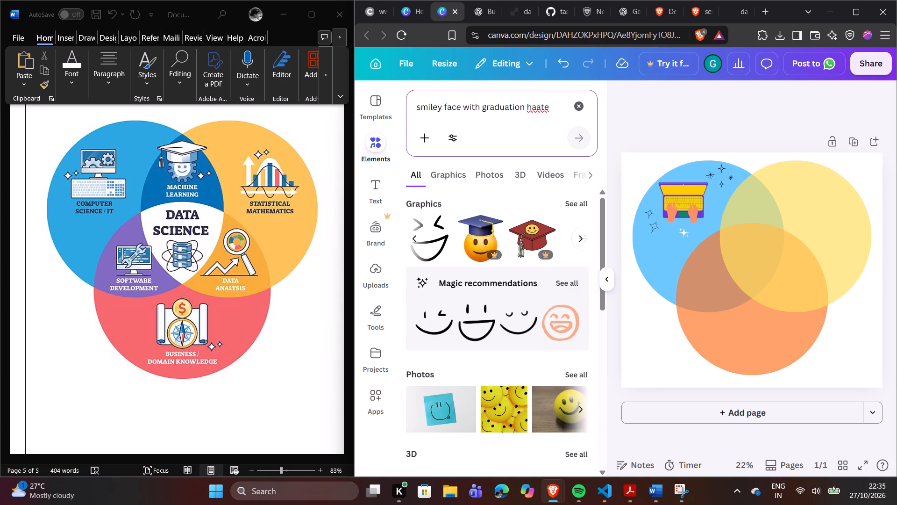
pyautogui.click(551, 115)
pyautogui.press('BackSpace')
pyautogui.press('BackSpace')
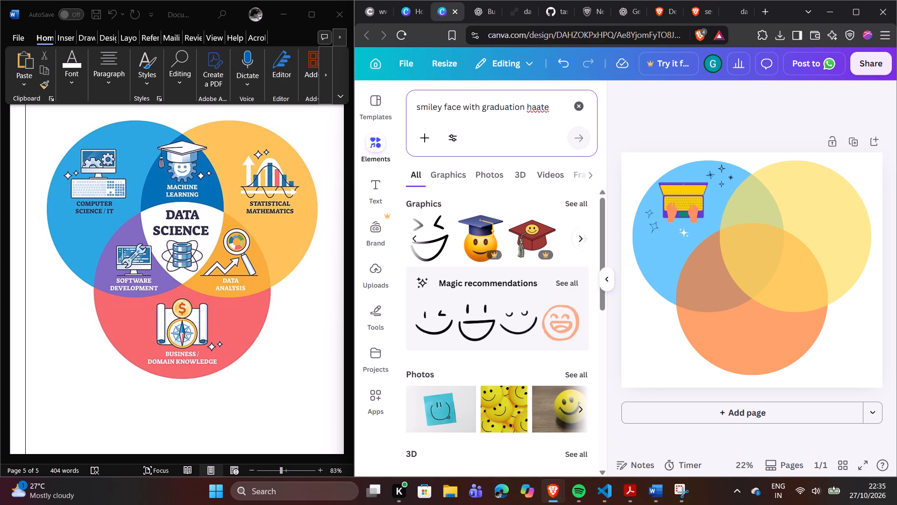
pyautogui.doubleClick(527, 125)
pyautogui.tripleClick(508, 123)
pyautogui.click(510, 106)
pyautogui.press('Right')
pyautogui.press('Right')
pyautogui.press('Right')
pyautogui.press('Right')
pyautogui.press('Right')
pyautogui.press('Right')
pyautogui.press('Right')
pyautogui.press('Right')
pyautogui.press('Right')
pyautogui.press('Right')
pyautogui.press('BackSpace')
pyautogui.press('BackSpace')
pyautogui.press('BackSpace')
pyautogui.press('BackSpace')
pyautogui.press('BackSpace')
pyautogui.press('BackSpace')
pyautogui.press('BackSpace')
pyautogui.press('BackSpace')
pyautogui.press('BackSpace')
pyautogui.press('BackSpace')
pyautogui.press('BackSpace')
pyautogui.press('BackSpace')
pyautogui.press('BackSpace')
pyautogui.press('BackSpace')
pyautogui.press('BackSpace')
pyautogui.press('BackSpace')
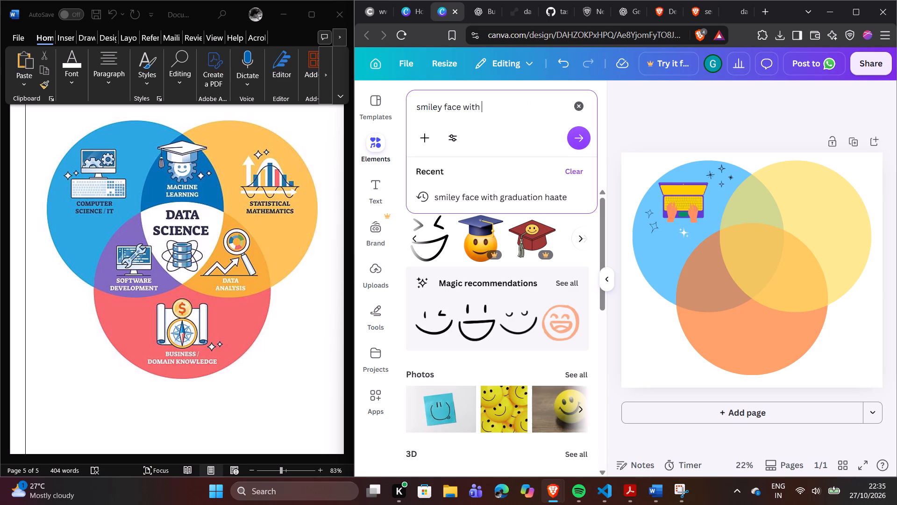
pyautogui.press('BackSpace')
pyautogui.press('BackSpace')
pyautogui.press('BackSpace')
pyautogui.press('BackSpace')
pyautogui.press('BackSpace')
pyautogui.write('in')
pyautogui.press('space')
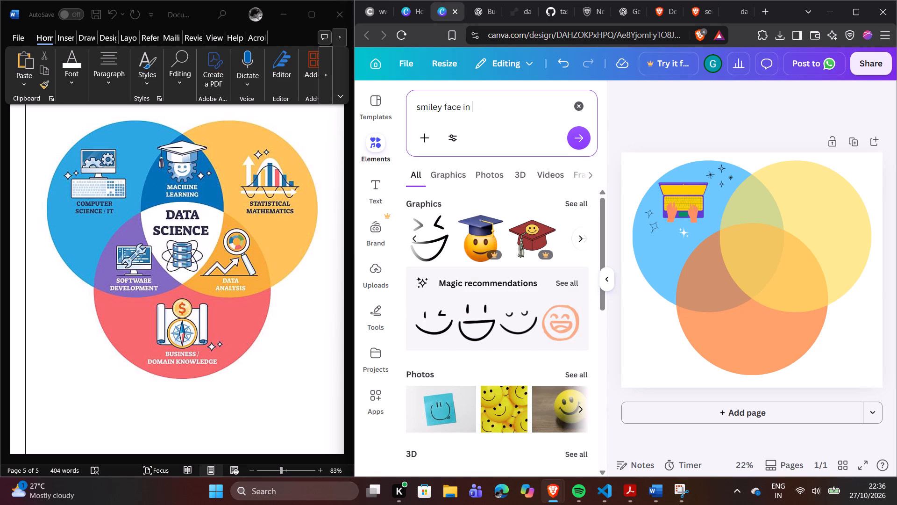
pyautogui.press('s')
pyautogui.press('e')
pyautogui.write('tting')
pyautogui.press('space')
pyautogui.press('i')
pyautogui.write('con')
pyautogui.press('Return')
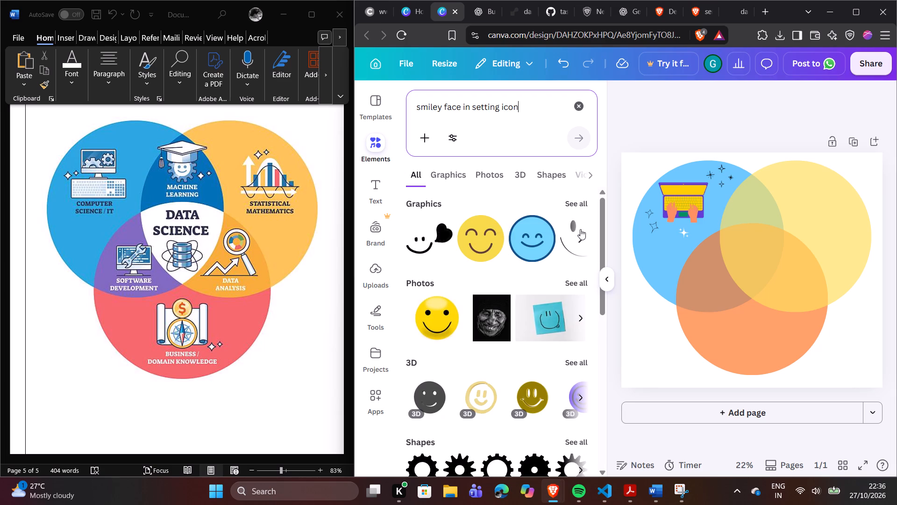
pyautogui.click(580, 232)
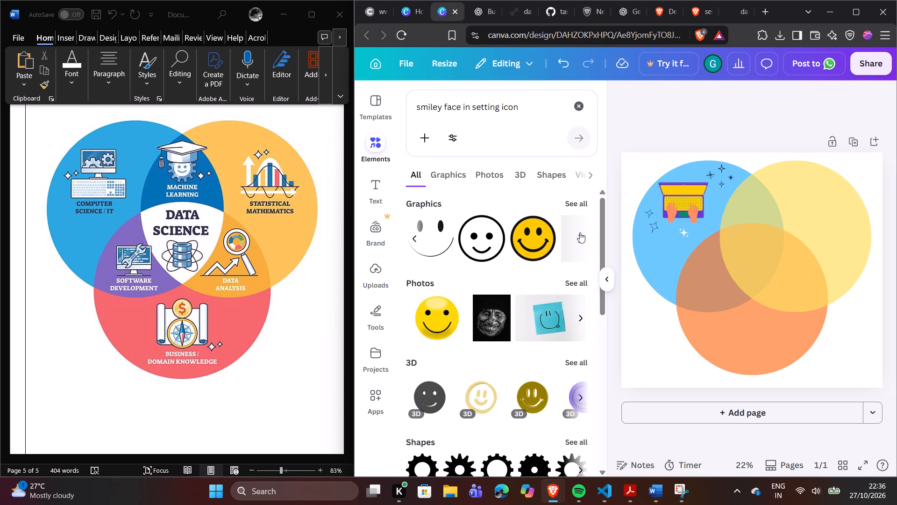
pyautogui.click(580, 232)
pyautogui.click(580, 232)
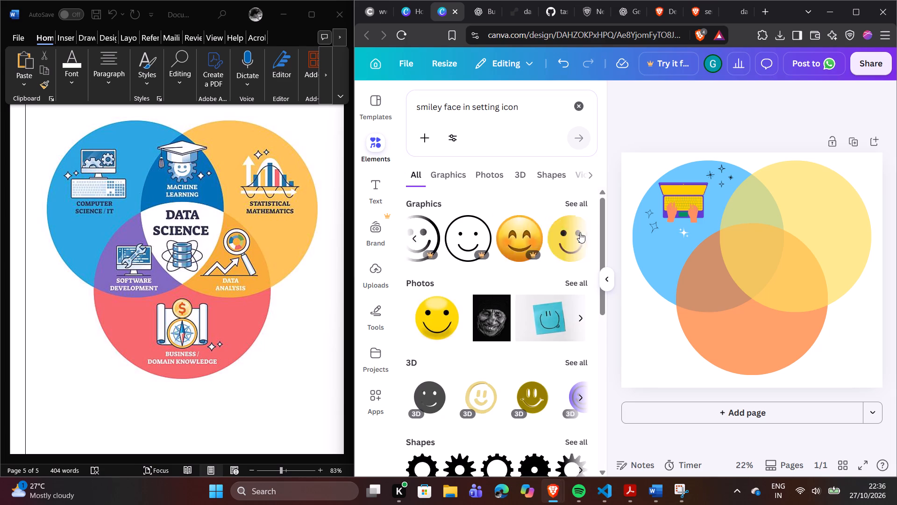
pyautogui.click(580, 232)
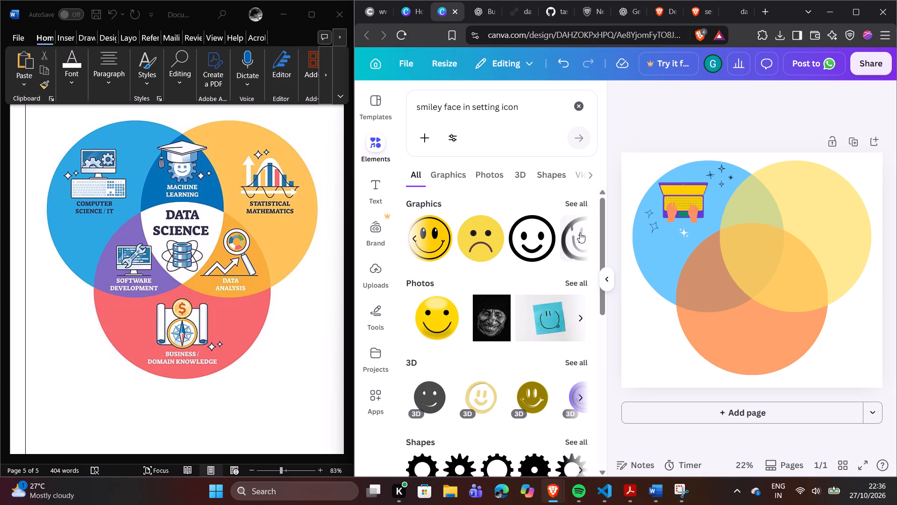
pyautogui.click(580, 232)
pyautogui.click(580, 232)
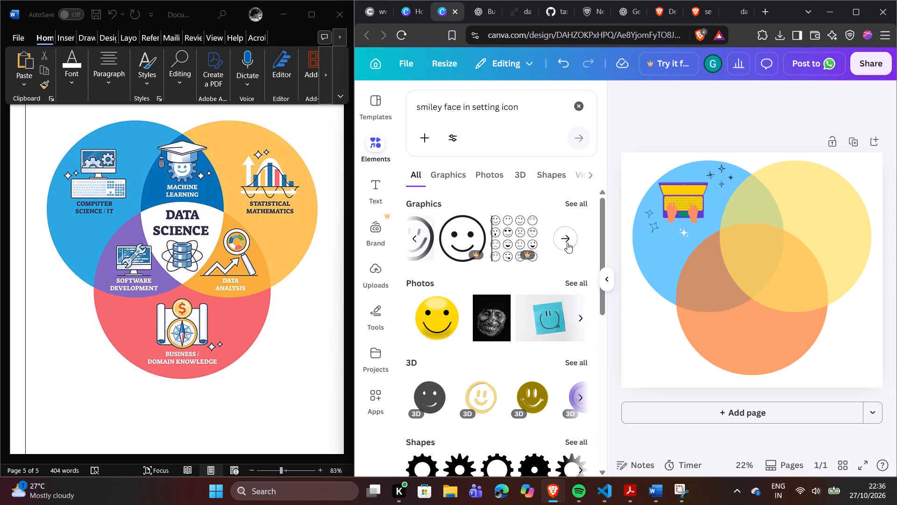
# Insert the hollow black gear shape, shrink it, and place it in the upper overlap of the blue and yellow circles.
pyautogui.scroll(-3, 556, 281)
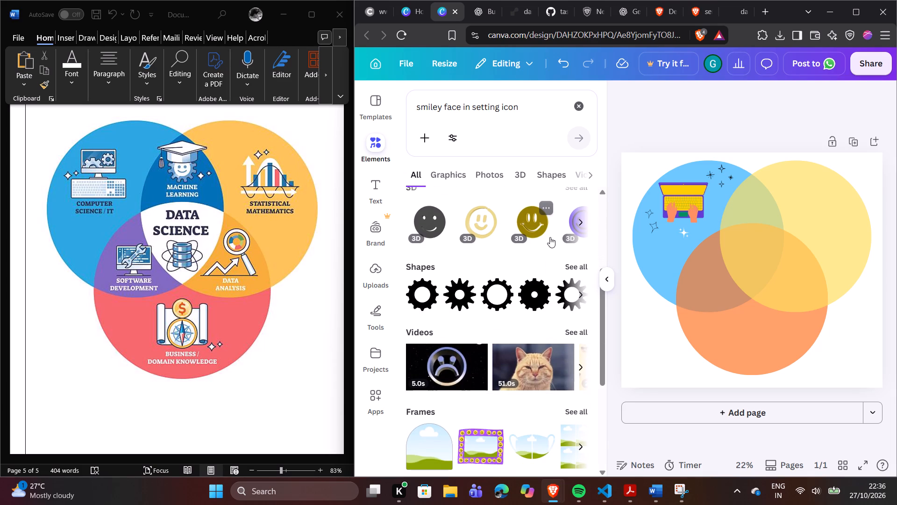
pyautogui.click(499, 298)
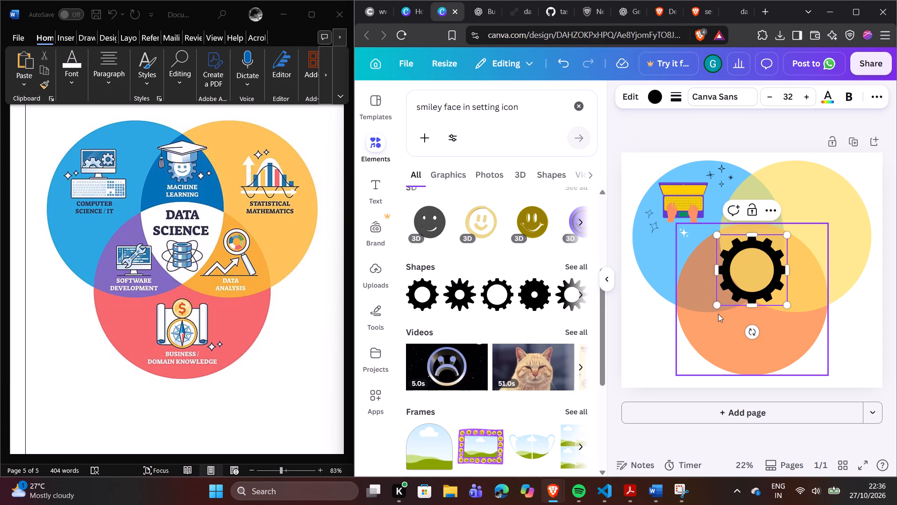
pyautogui.moveTo(715, 305); pyautogui.dragTo(734, 267)
pyautogui.moveTo(735, 265); pyautogui.dragTo(749, 244)
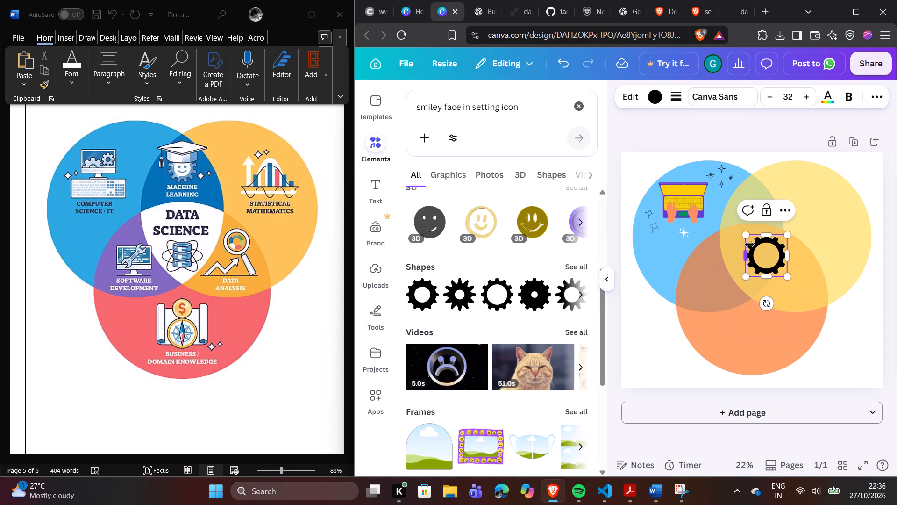
pyautogui.moveTo(746, 273); pyautogui.dragTo(755, 260)
pyautogui.click(819, 245)
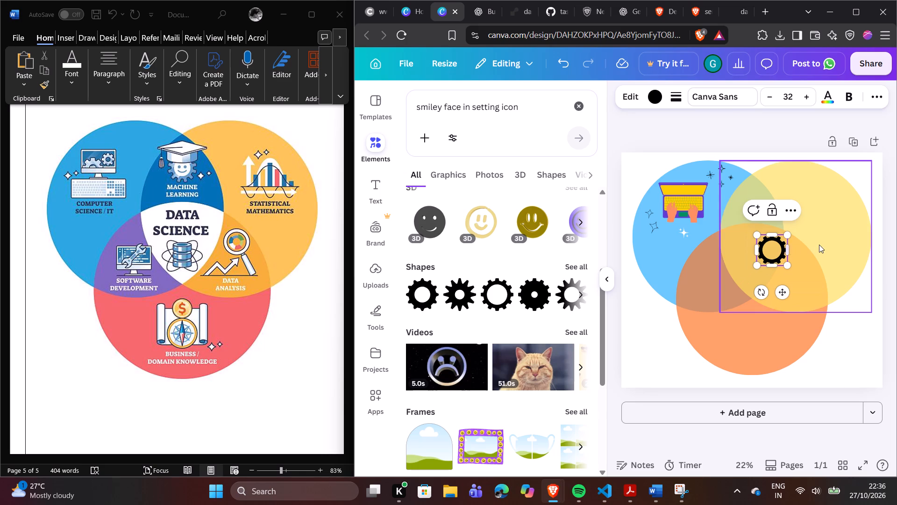
pyautogui.moveTo(772, 249); pyautogui.dragTo(752, 198)
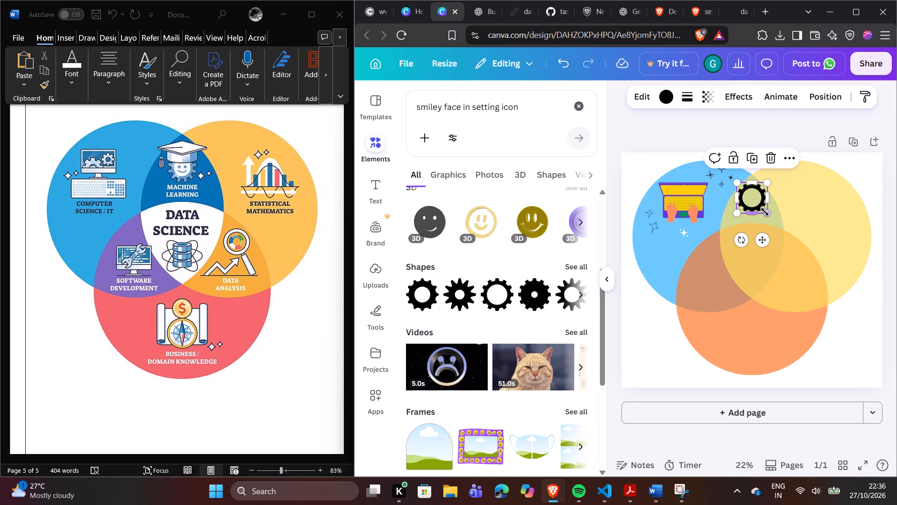
pyautogui.moveTo(765, 212); pyautogui.dragTo(764, 203)
pyautogui.click(733, 211)
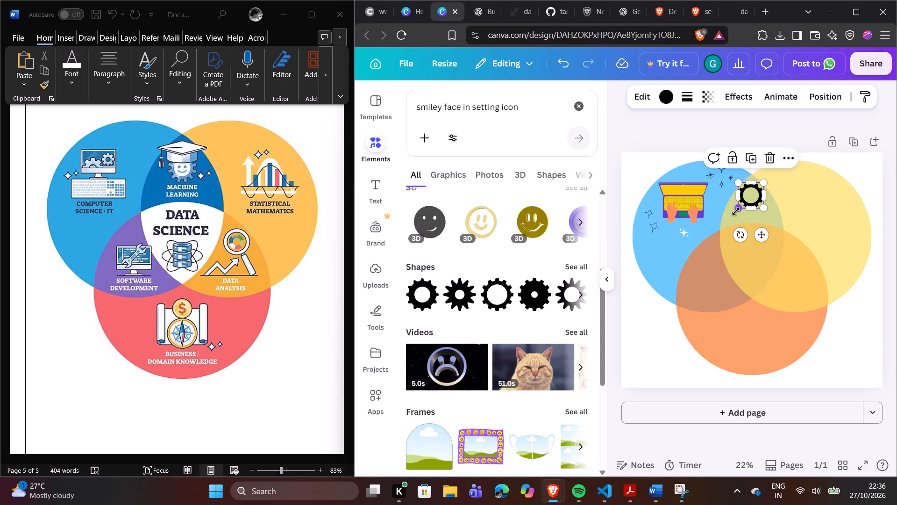
pyautogui.click(790, 205)
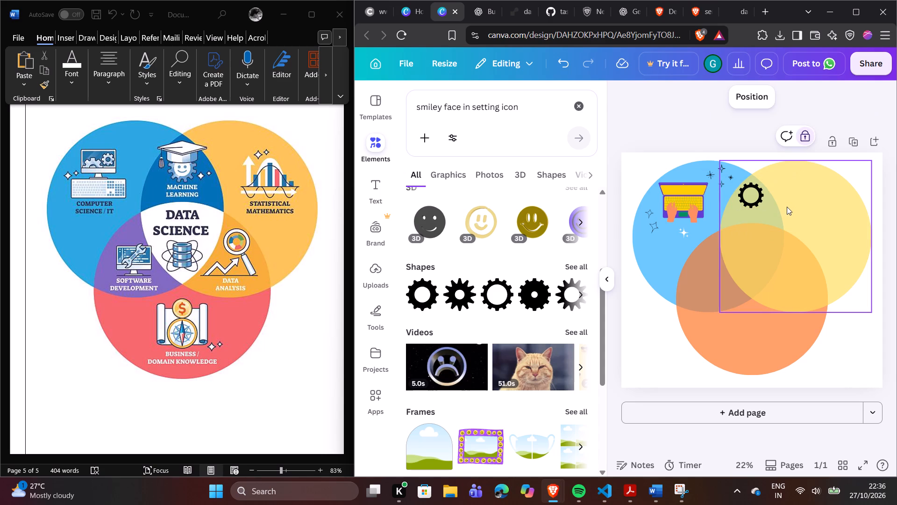
# Try blue fills #38b6ff and #5170ff on the gear shape, and settle on bright orange.
pyautogui.click(756, 187)
pyautogui.click(669, 99)
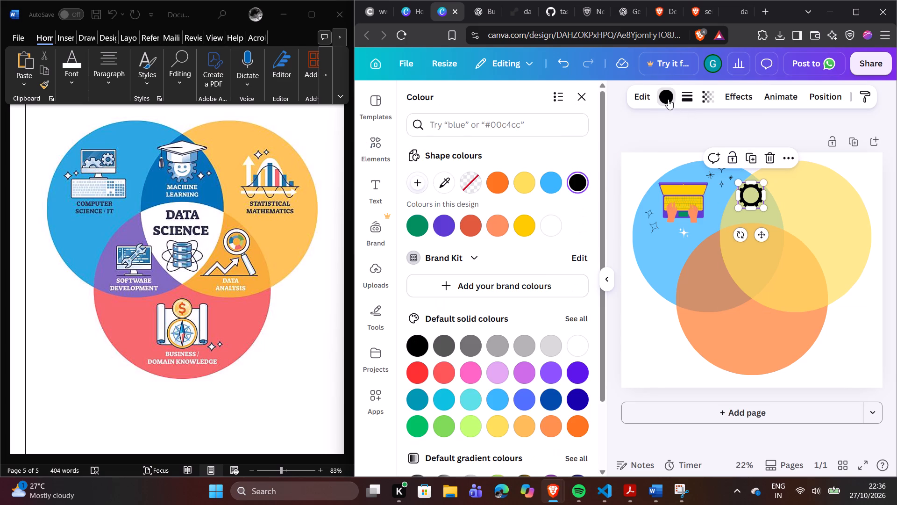
pyautogui.scroll(-1, 537, 337)
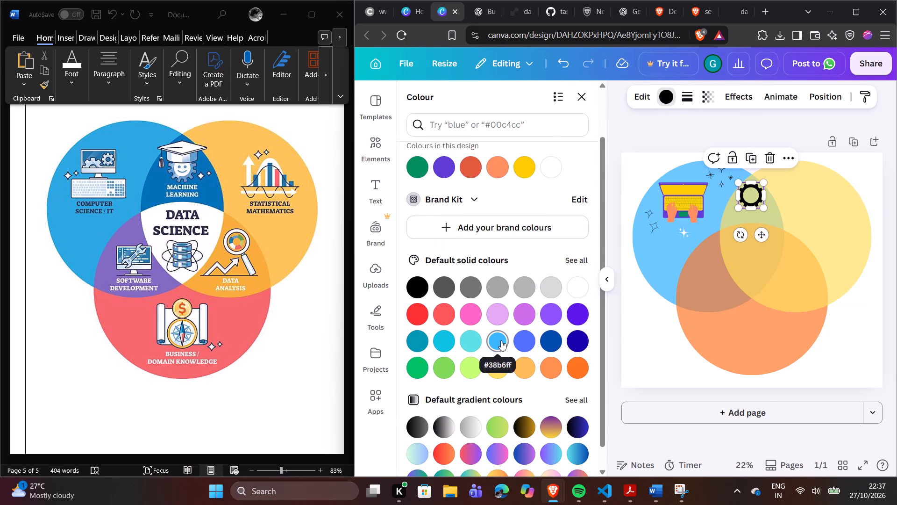
pyautogui.click(501, 340)
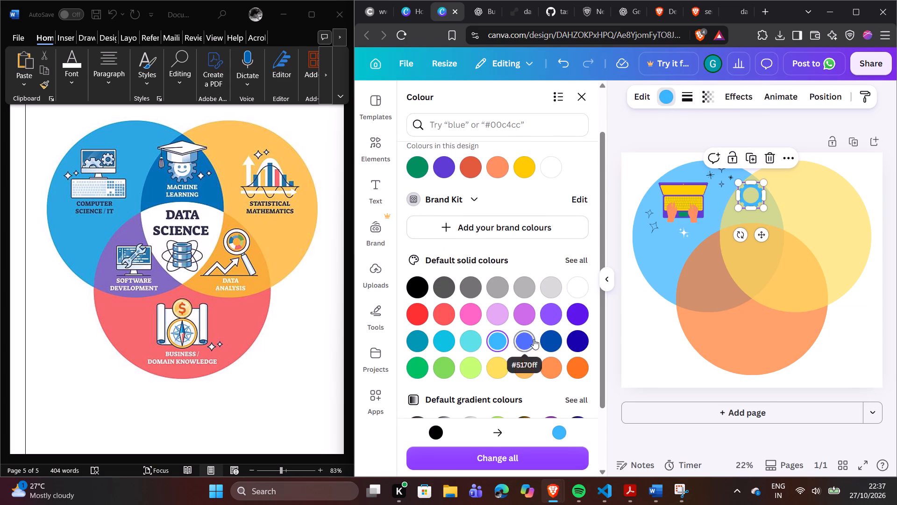
pyautogui.click(529, 339)
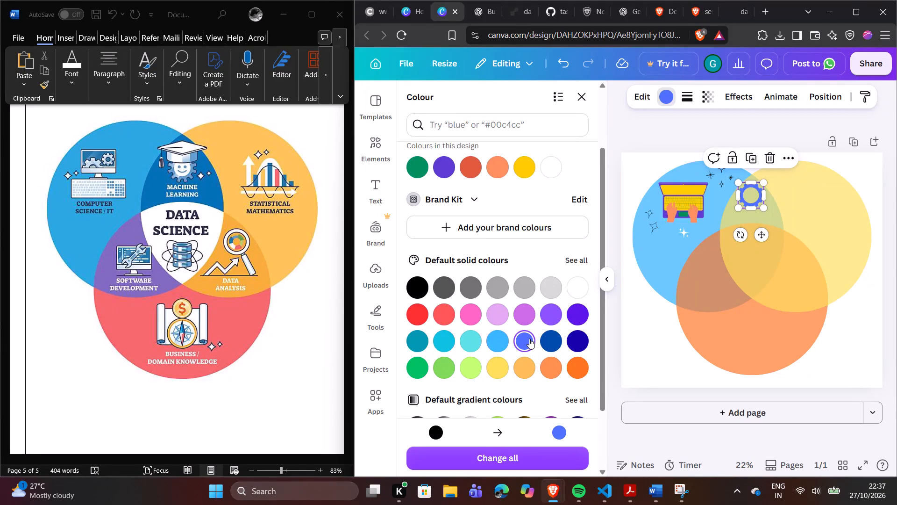
pyautogui.click(581, 361)
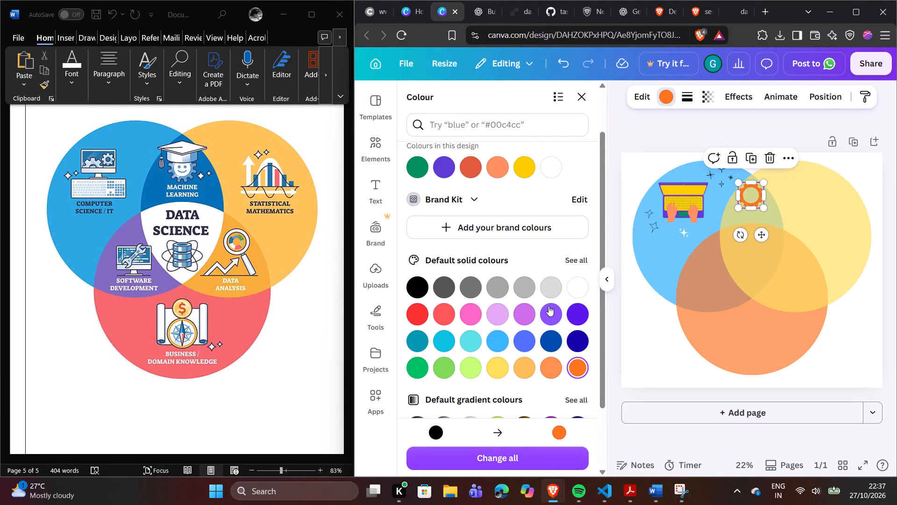
pyautogui.click(842, 168)
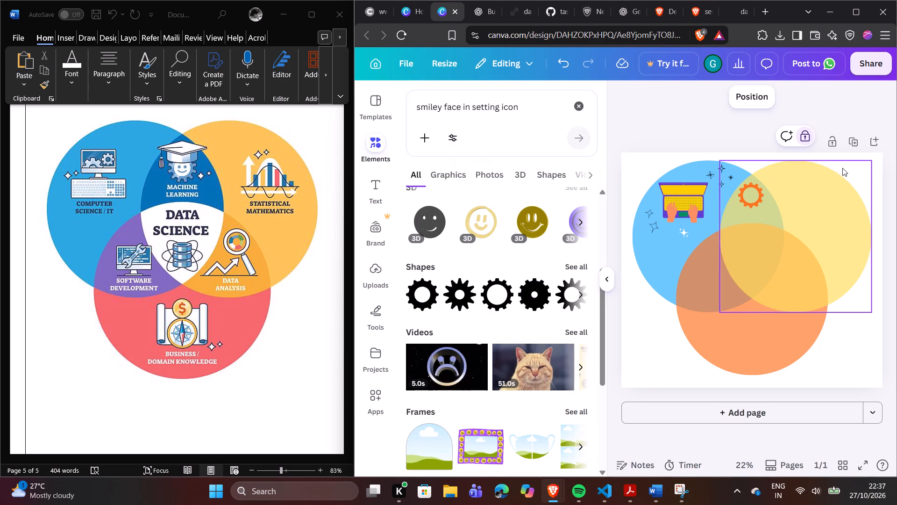
# Give the orange gear shape a solid stroke with weight 4.
pyautogui.click(746, 196)
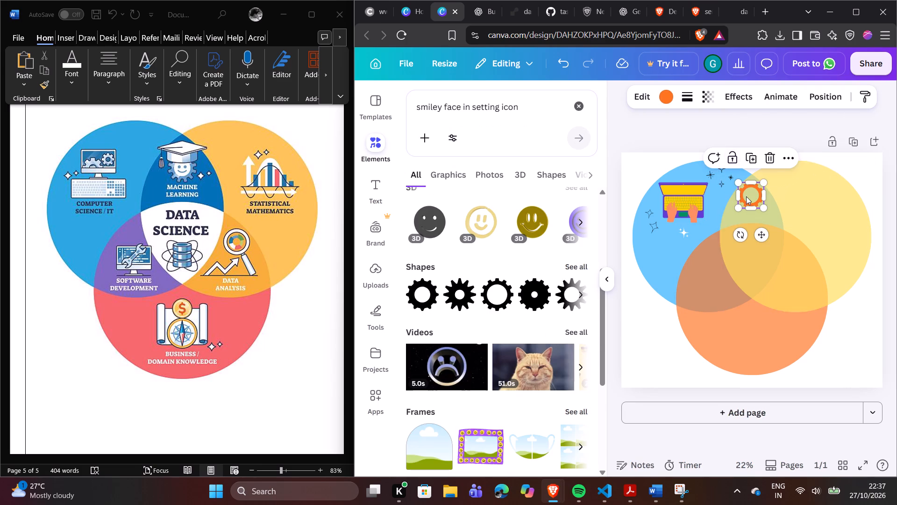
pyautogui.click(685, 99)
pyautogui.click(661, 127)
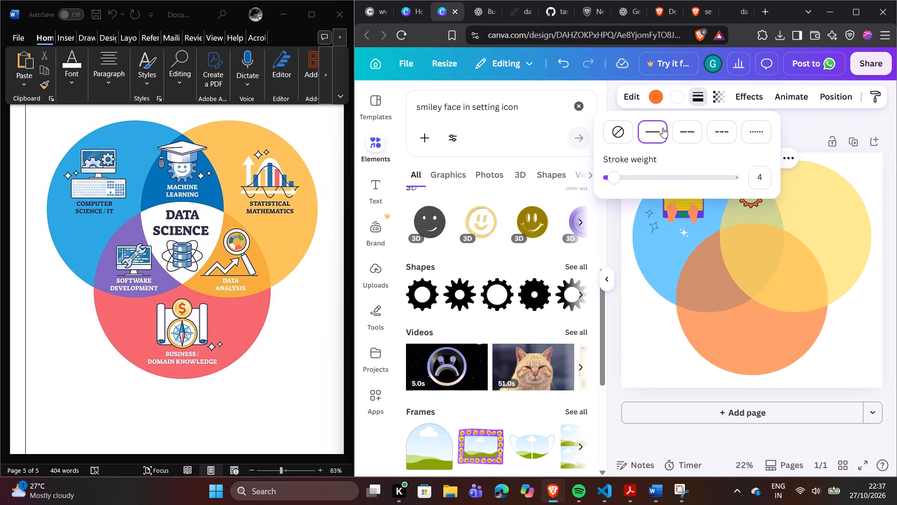
# Try brighter reds as the orange gear's stroke colour, and settle on the dark maroon from the default solid colours.
pyautogui.click(677, 94)
pyautogui.scroll(-3, 559, 232)
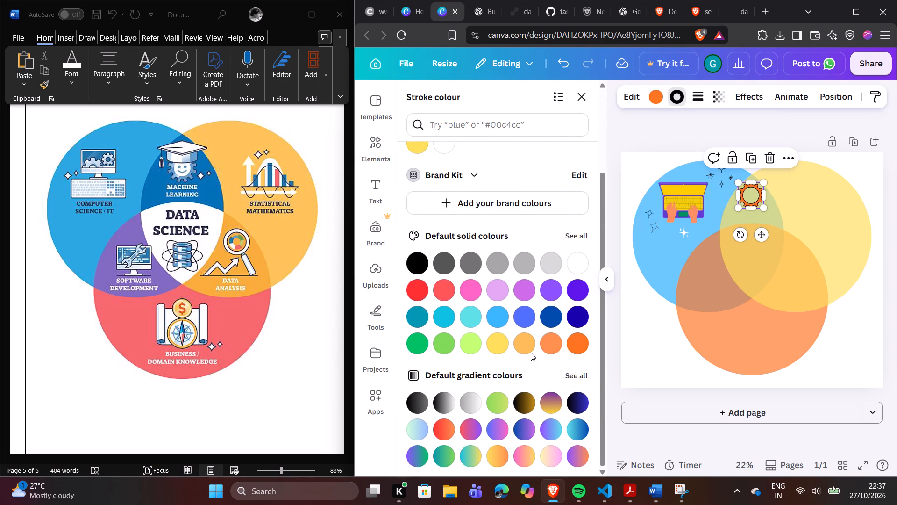
pyautogui.scroll(-1, 535, 358)
pyautogui.click(577, 234)
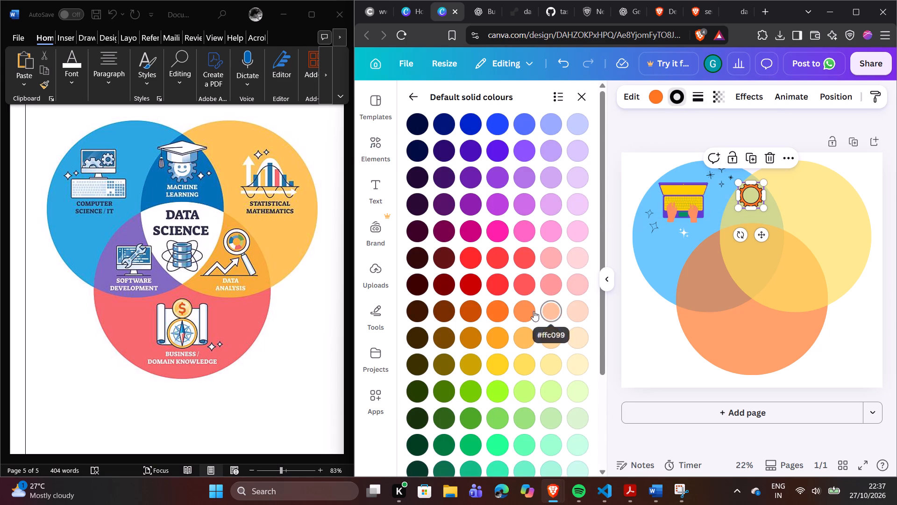
pyautogui.click(499, 277)
pyautogui.click(466, 281)
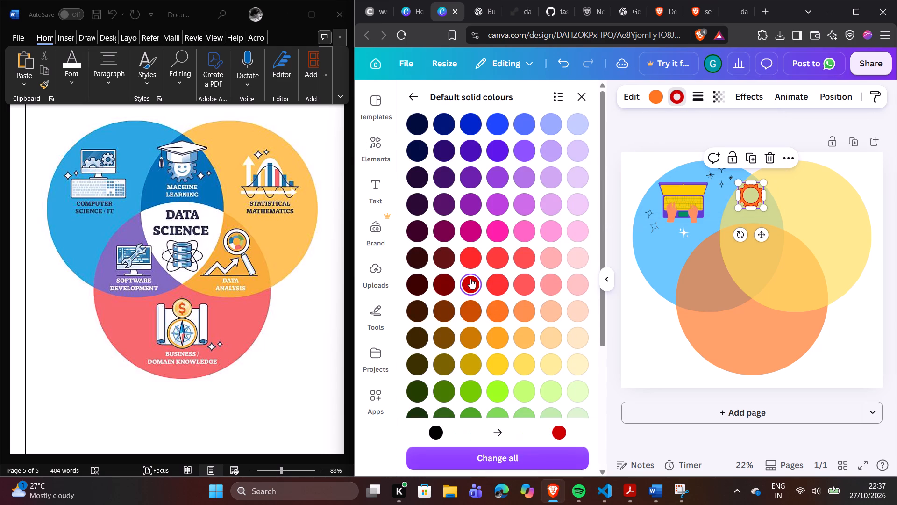
pyautogui.click(444, 280)
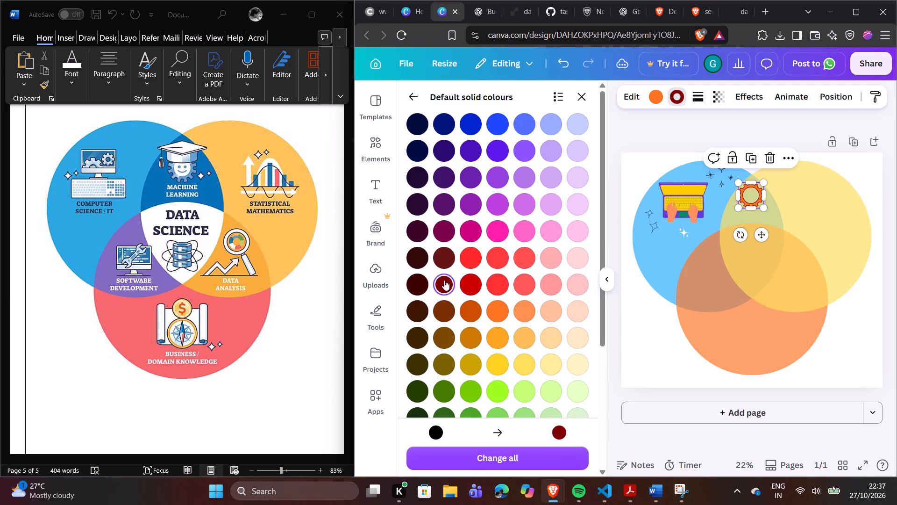
pyautogui.click(806, 203)
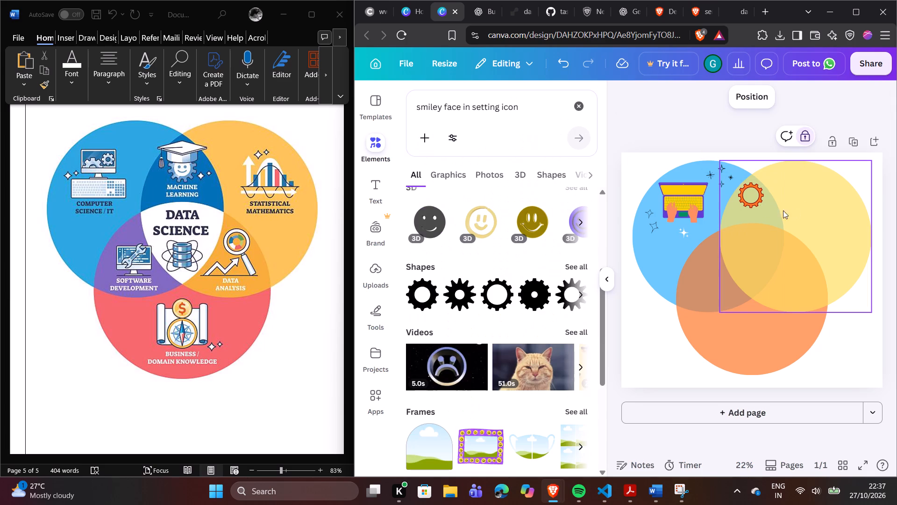
pyautogui.click(830, 195)
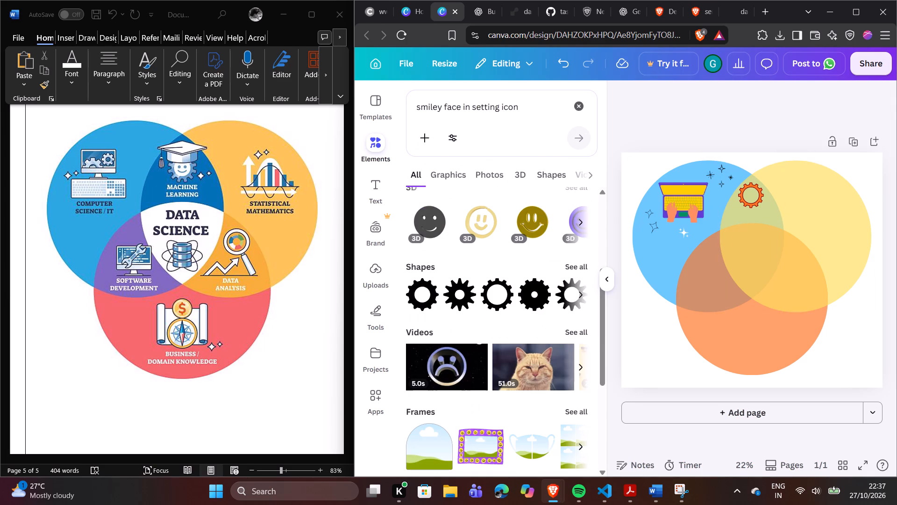
# Search the elements for "smiley face" and browse the graphics for a simple face to fit inside the gear.
pyautogui.click(581, 100)
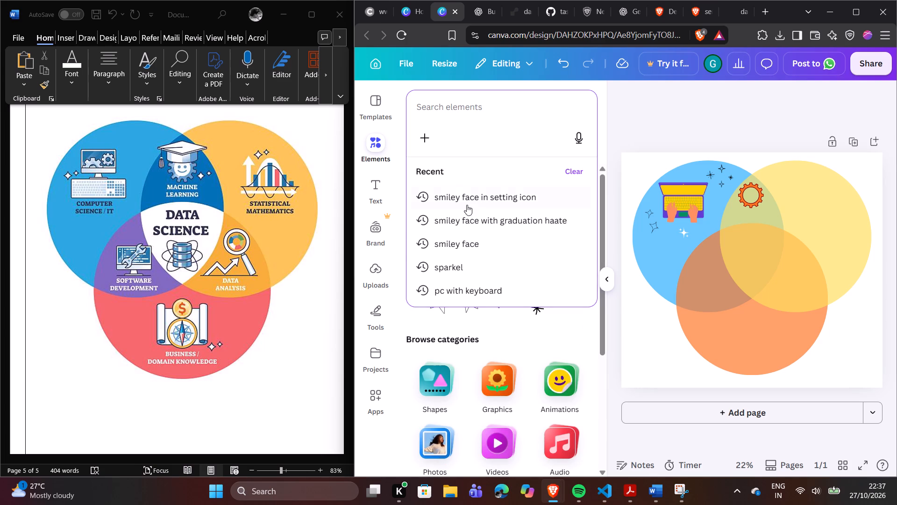
pyautogui.click(475, 239)
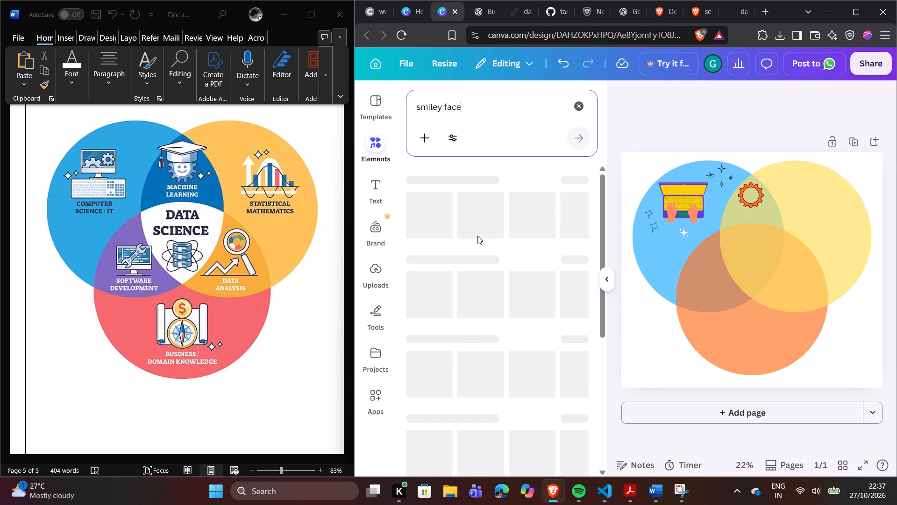
pyautogui.click(577, 238)
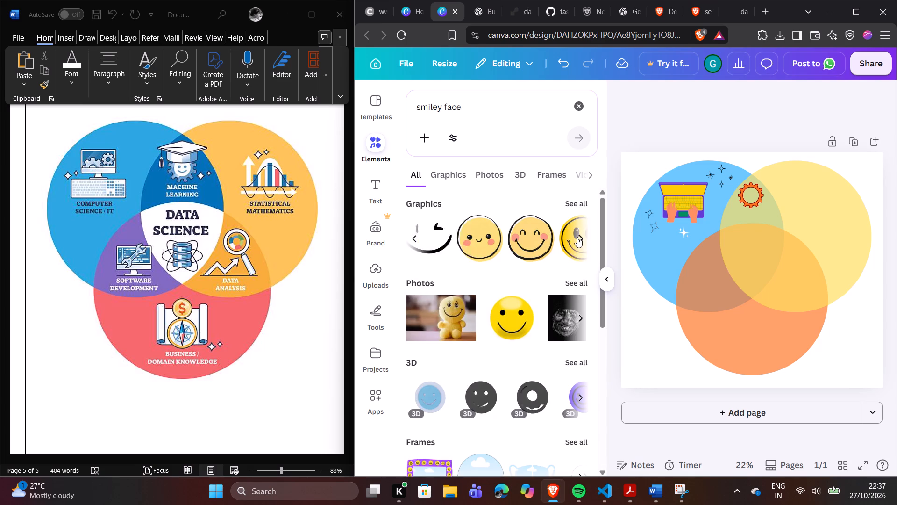
pyautogui.click(577, 237)
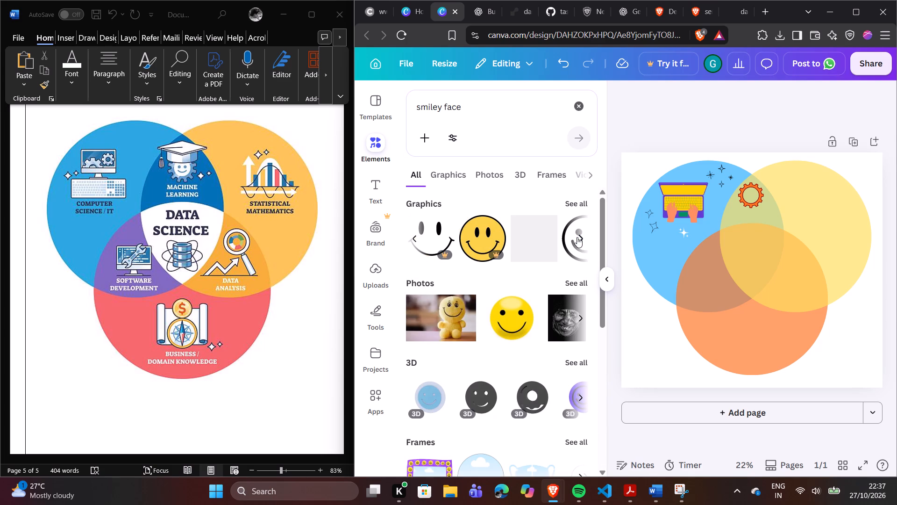
pyautogui.click(577, 237)
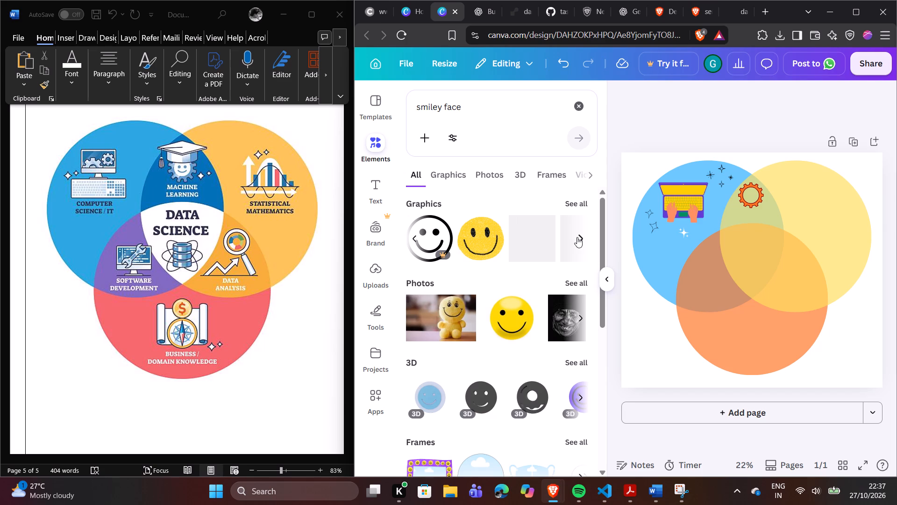
pyautogui.click(577, 237)
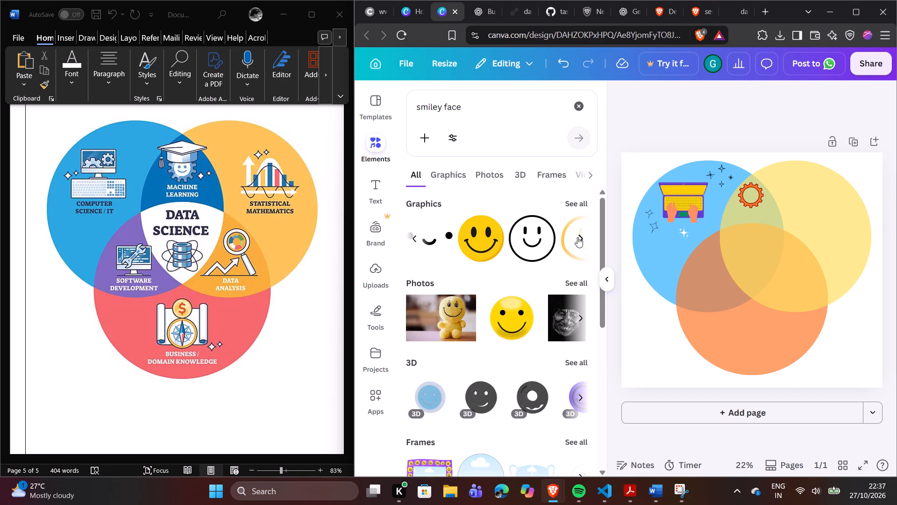
pyautogui.click(584, 236)
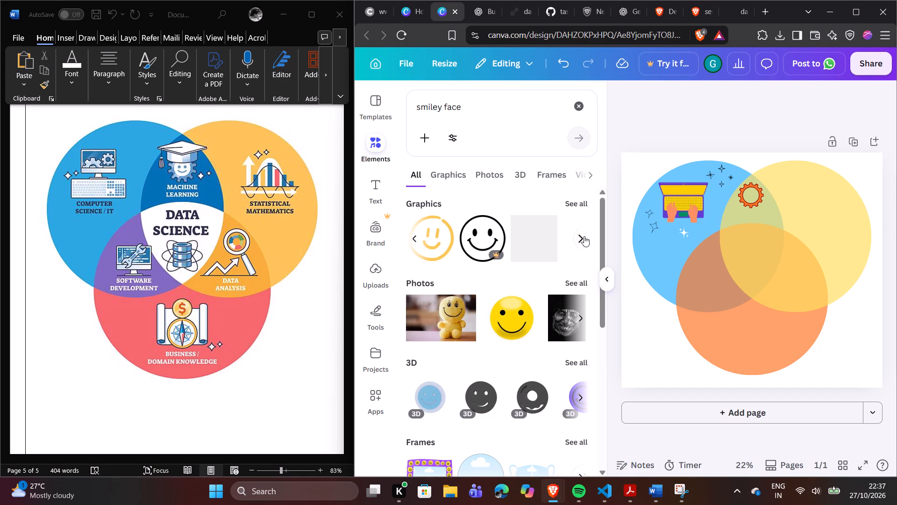
pyautogui.click(584, 236)
pyautogui.scroll(-4, 572, 259)
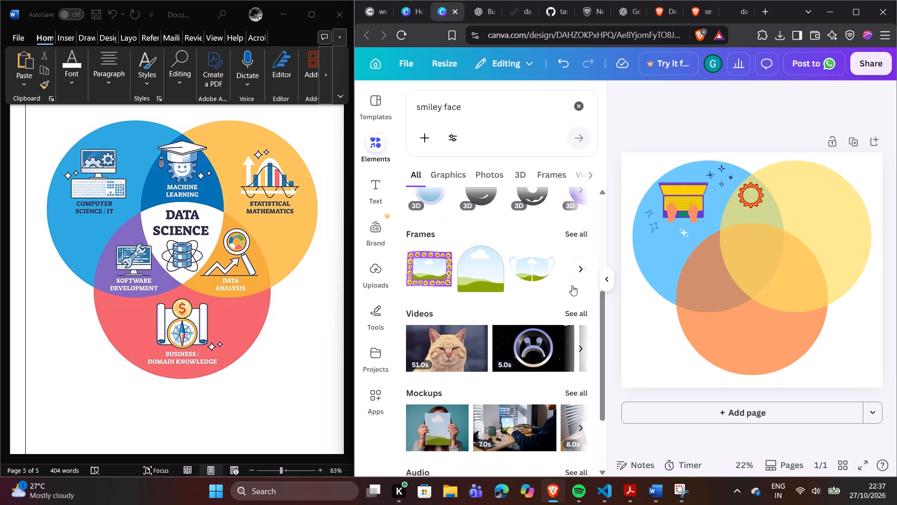
pyautogui.scroll(-5, 572, 285)
pyautogui.scroll(5, 572, 285)
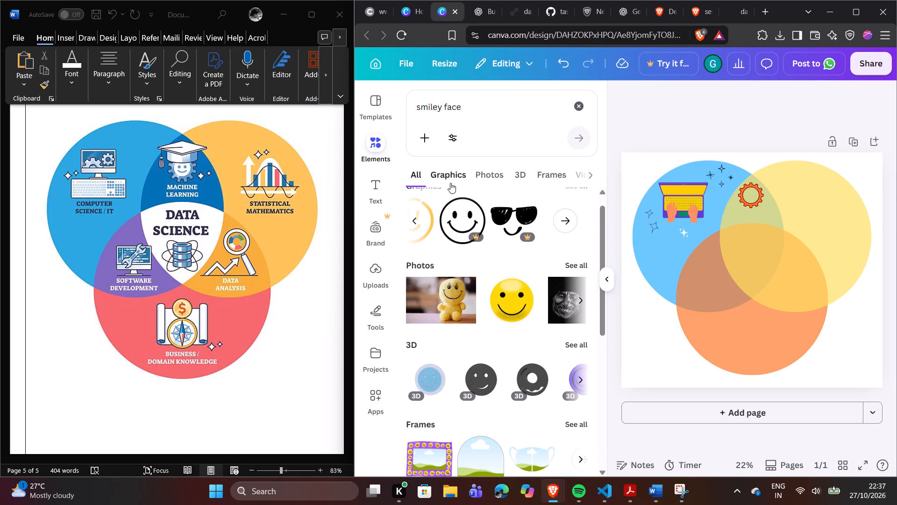
pyautogui.click(454, 176)
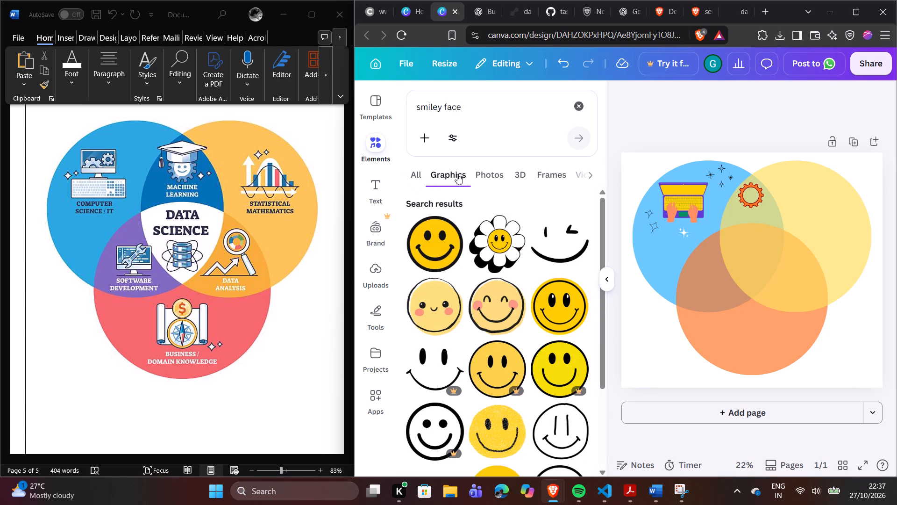
pyautogui.scroll(-5, 515, 309)
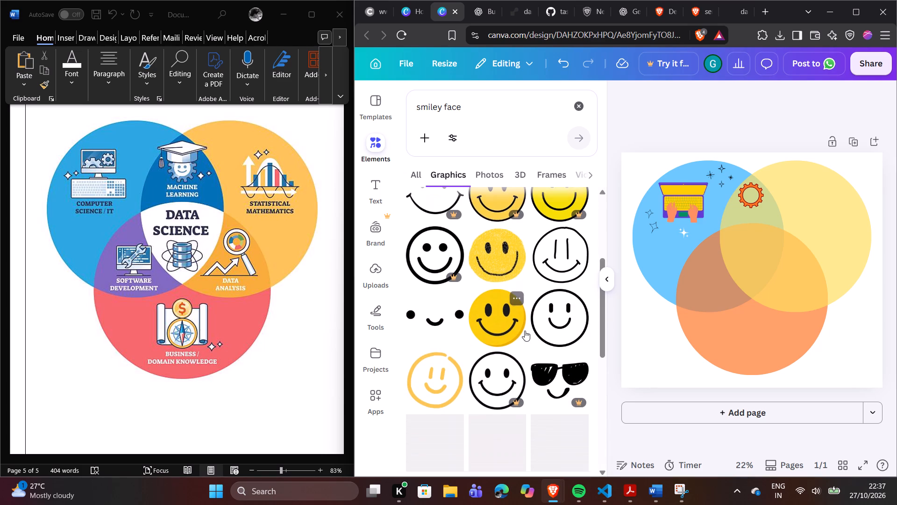
pyautogui.scroll(-1, 525, 331)
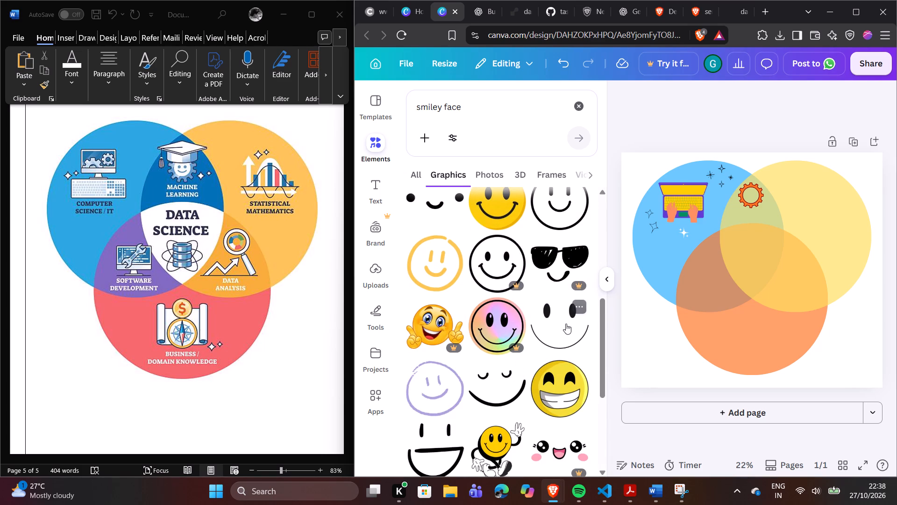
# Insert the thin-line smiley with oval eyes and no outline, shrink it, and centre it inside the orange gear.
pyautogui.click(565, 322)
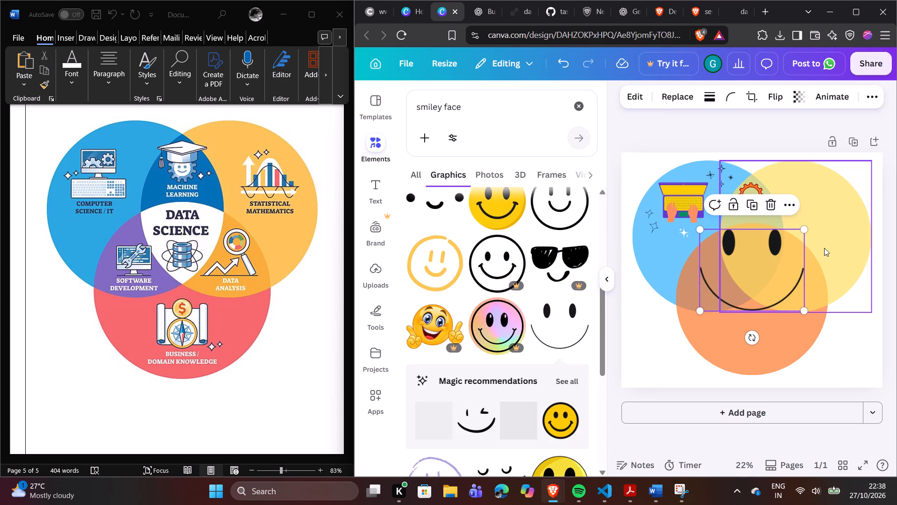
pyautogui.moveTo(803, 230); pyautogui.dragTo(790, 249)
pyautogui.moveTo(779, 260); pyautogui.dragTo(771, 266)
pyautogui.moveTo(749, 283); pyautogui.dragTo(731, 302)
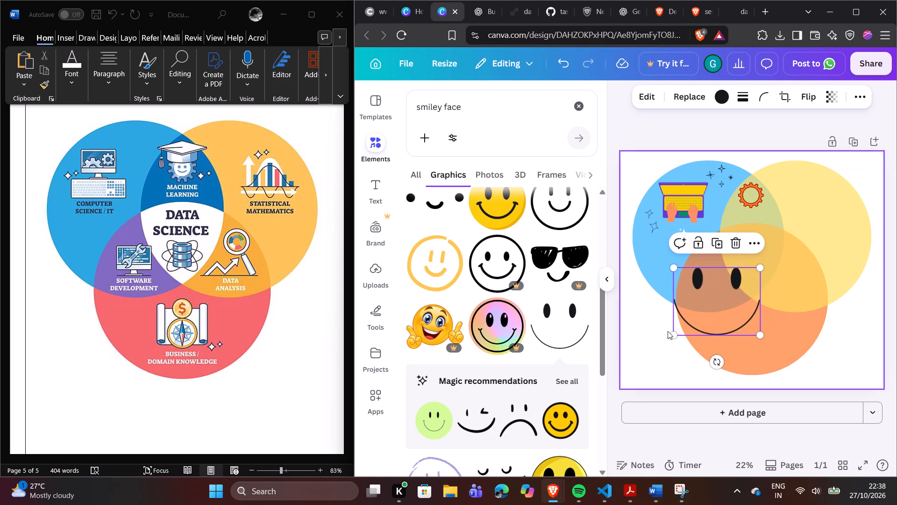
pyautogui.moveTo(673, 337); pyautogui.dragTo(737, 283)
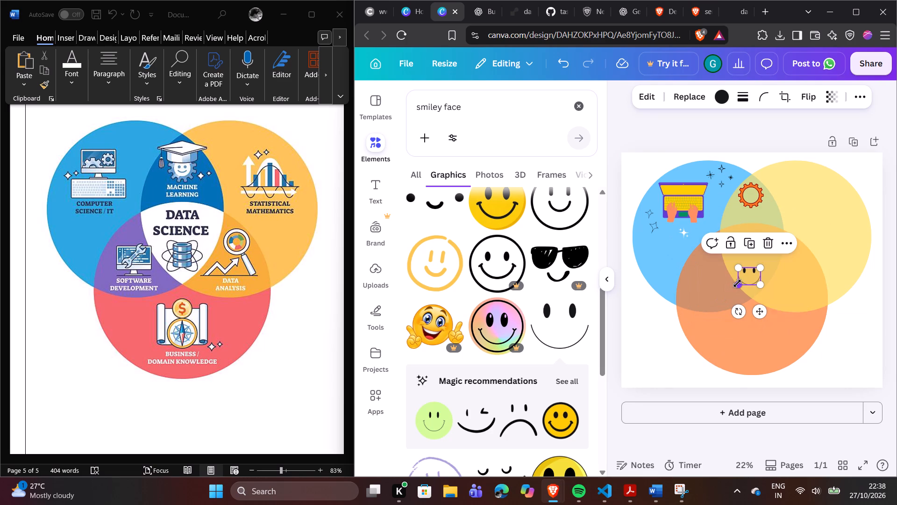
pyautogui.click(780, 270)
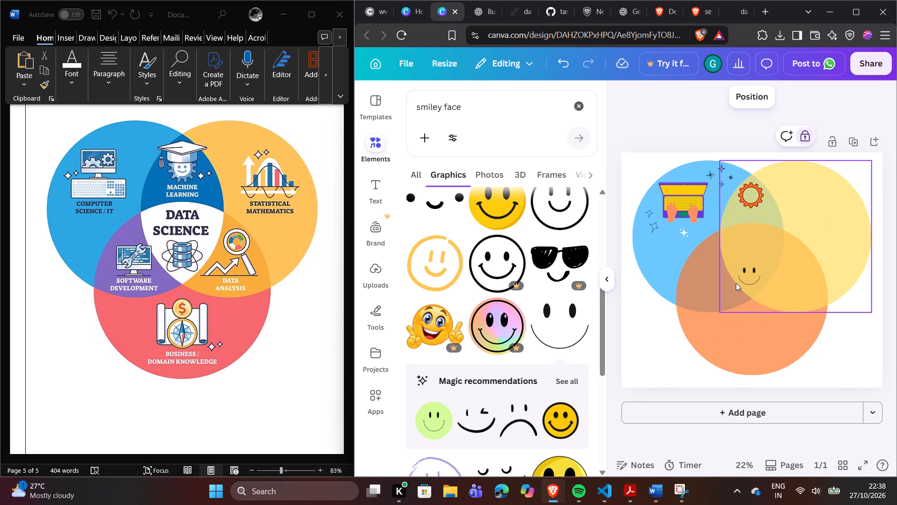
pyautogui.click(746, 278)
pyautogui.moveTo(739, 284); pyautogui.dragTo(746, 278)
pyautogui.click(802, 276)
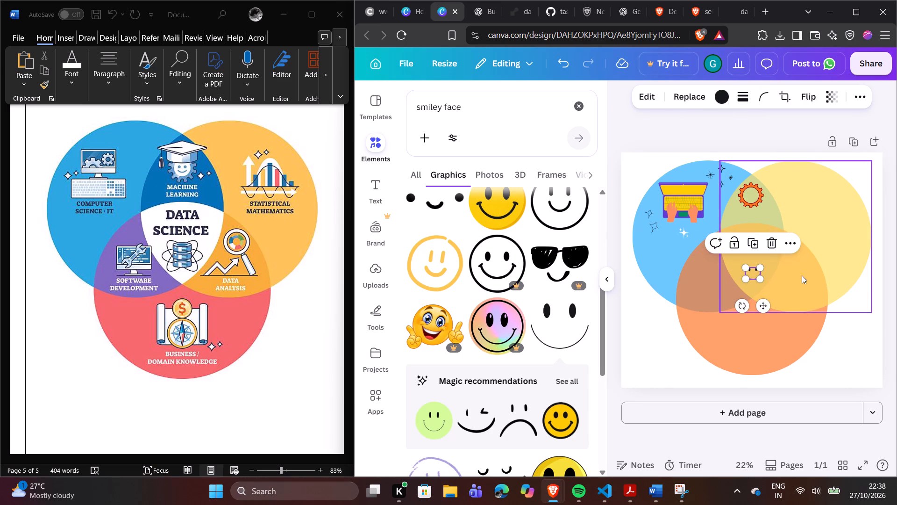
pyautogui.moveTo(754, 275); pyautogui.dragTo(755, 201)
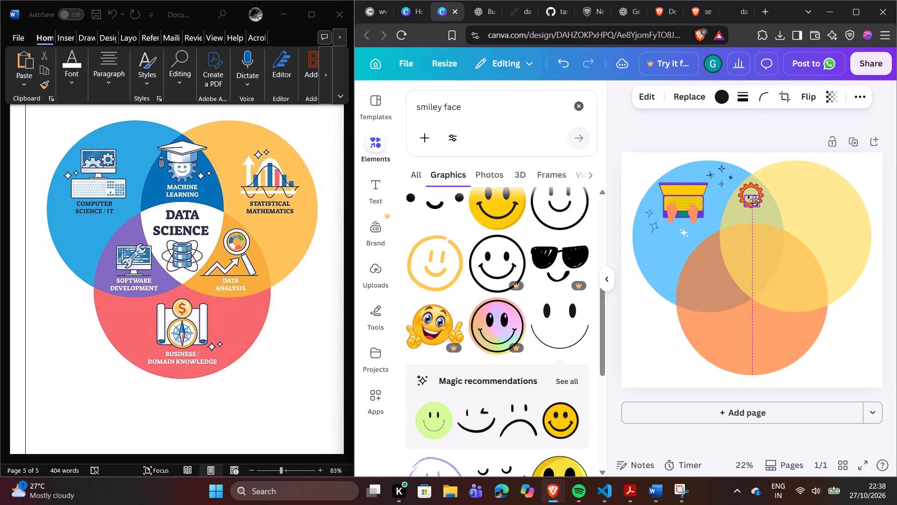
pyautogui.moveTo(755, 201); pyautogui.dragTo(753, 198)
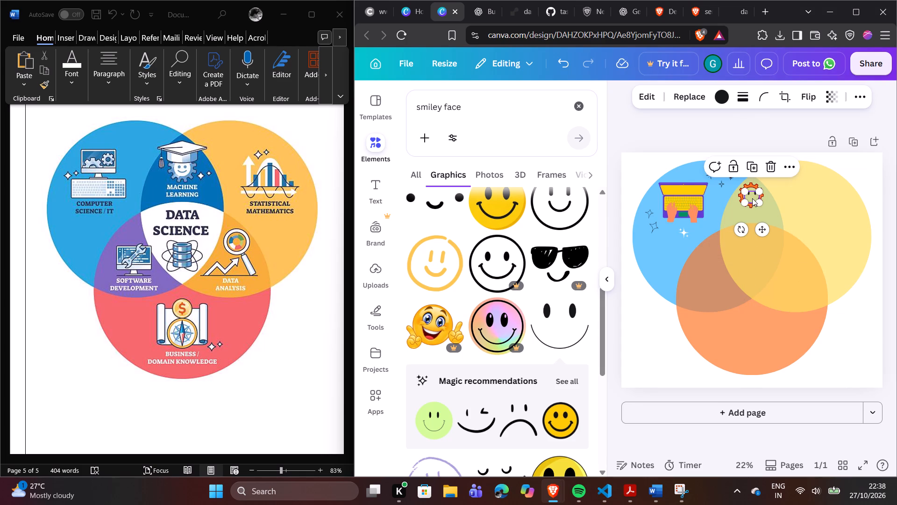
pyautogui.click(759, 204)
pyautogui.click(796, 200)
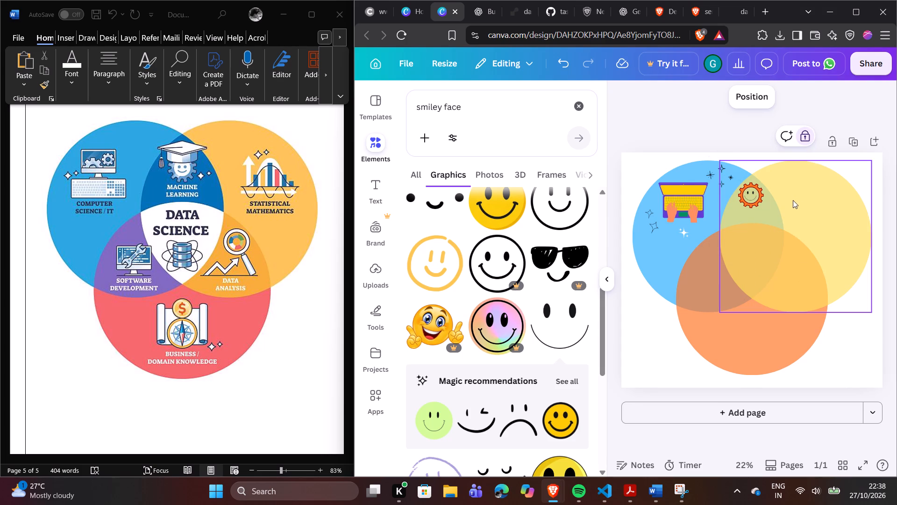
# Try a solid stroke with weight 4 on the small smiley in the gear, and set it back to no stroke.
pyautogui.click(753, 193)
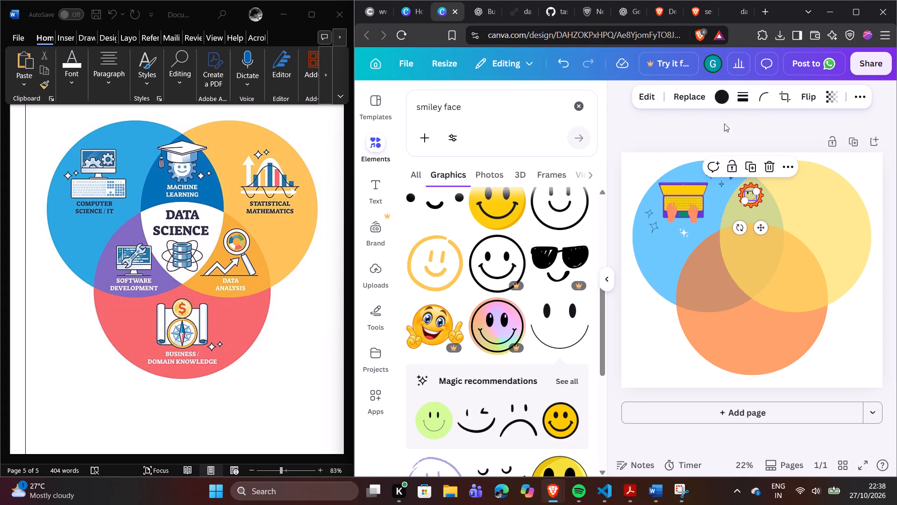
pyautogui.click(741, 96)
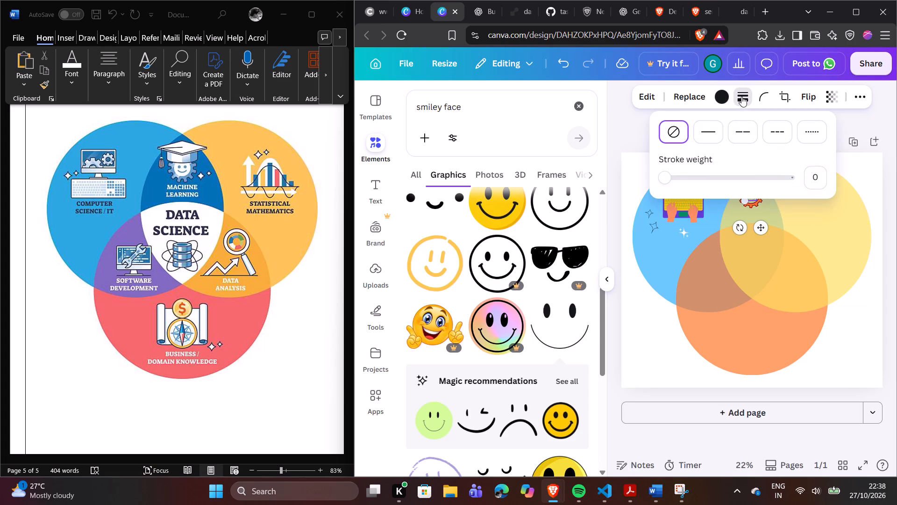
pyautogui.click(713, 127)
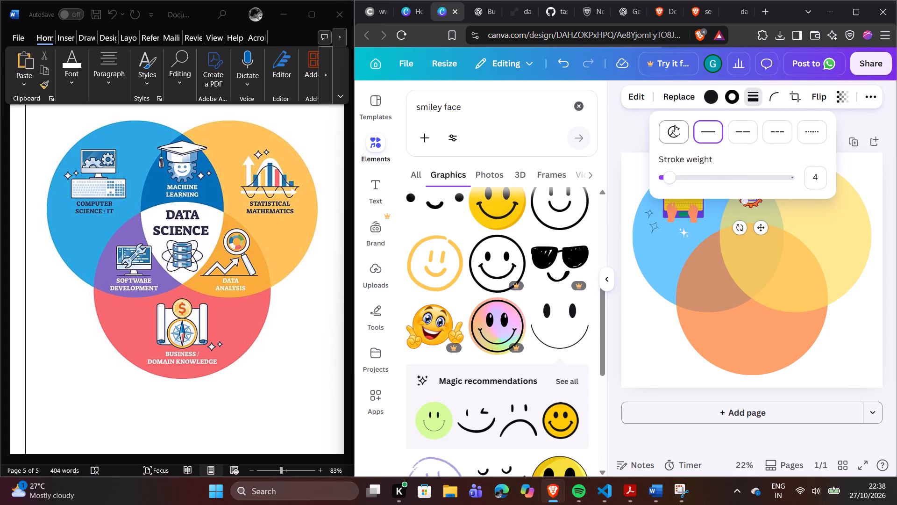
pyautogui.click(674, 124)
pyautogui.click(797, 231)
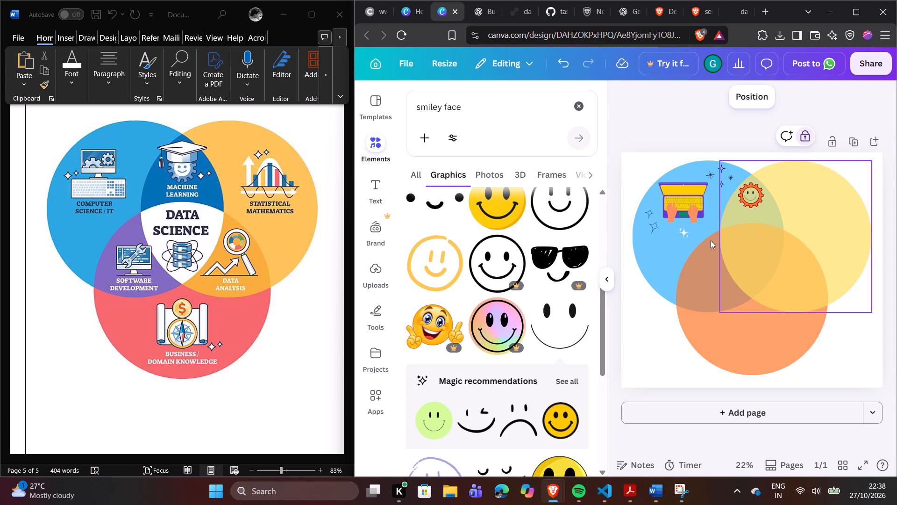
# Insert the thick-line smiley with curved closed eyes, and delete the thin smiley from inside the gear.
pyautogui.scroll(-2, 530, 339)
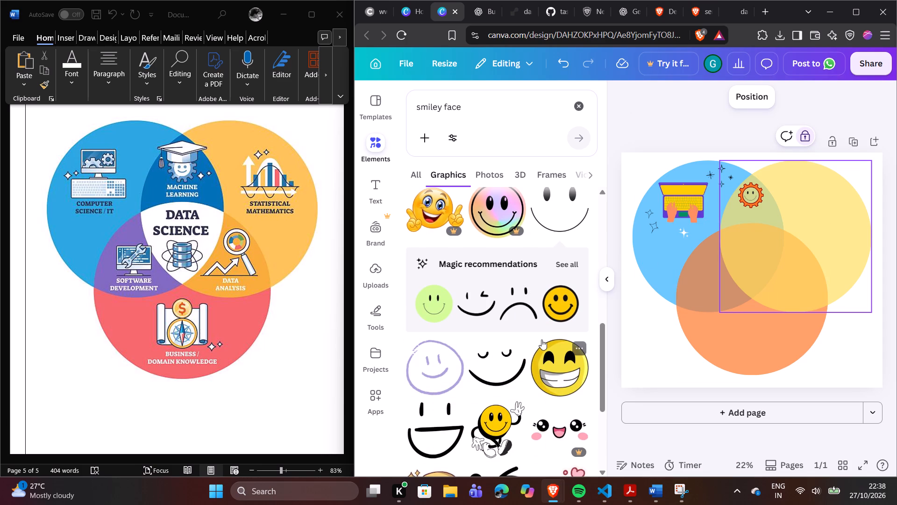
pyautogui.click(513, 368)
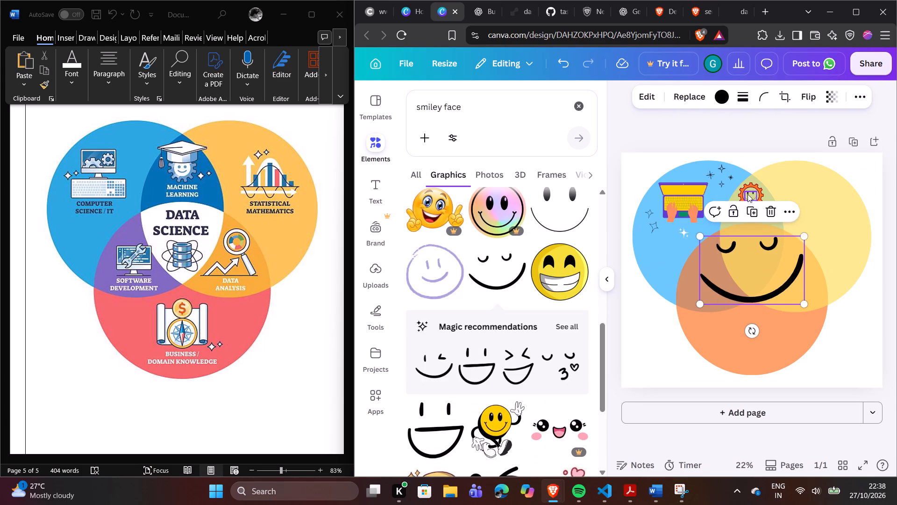
pyautogui.click(748, 193)
pyautogui.click(767, 167)
# Shrink the thick-line smiley with closed eyes and centre it inside the orange gear.
pyautogui.click(716, 259)
pyautogui.moveTo(699, 233); pyautogui.dragTo(780, 292)
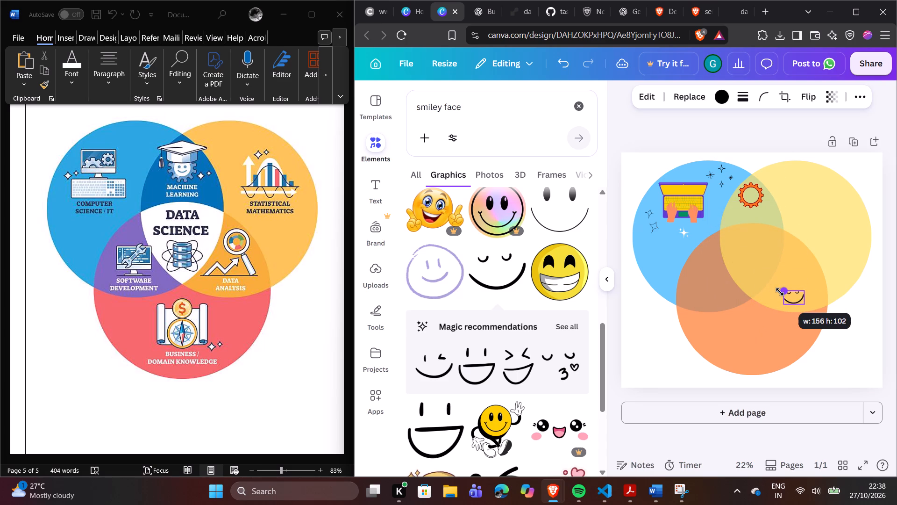
pyautogui.moveTo(780, 292); pyautogui.dragTo(785, 294)
pyautogui.click(839, 243)
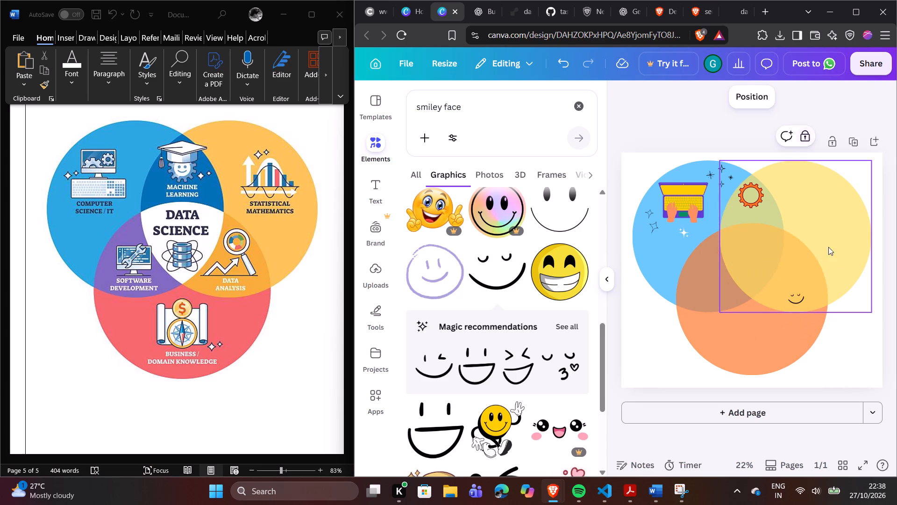
pyautogui.moveTo(796, 296); pyautogui.dragTo(752, 193)
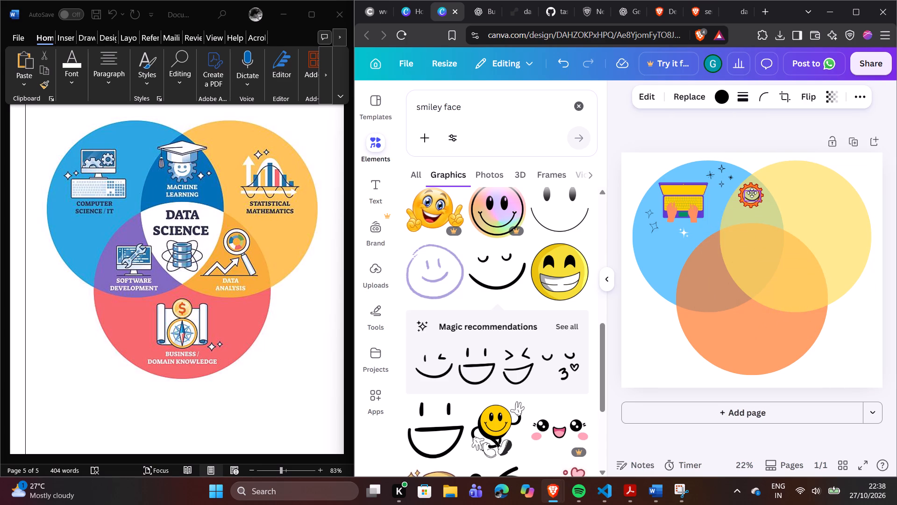
pyautogui.moveTo(752, 193); pyautogui.dragTo(751, 193)
pyautogui.click(761, 188)
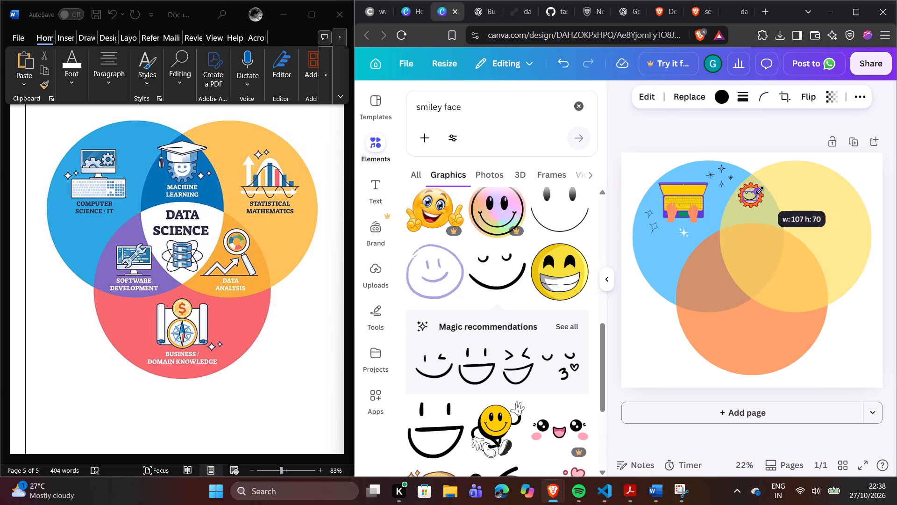
pyautogui.click(793, 188)
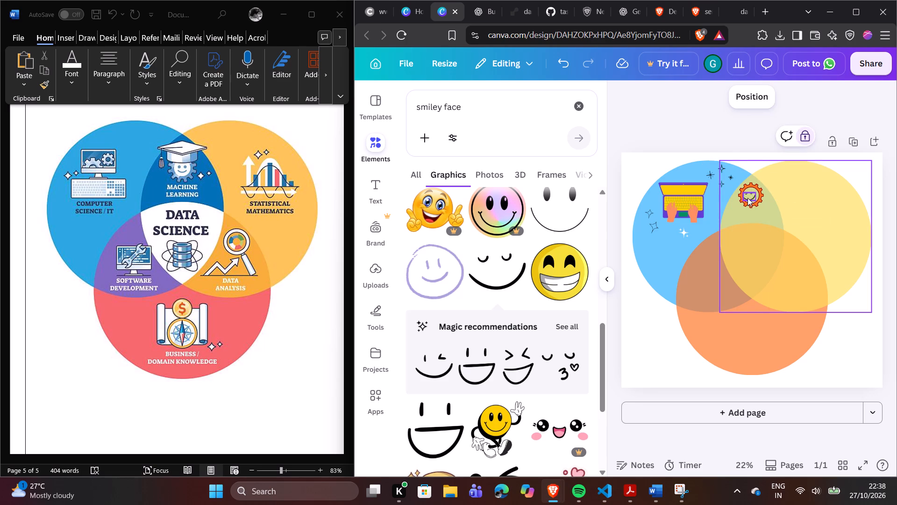
pyautogui.click(747, 197)
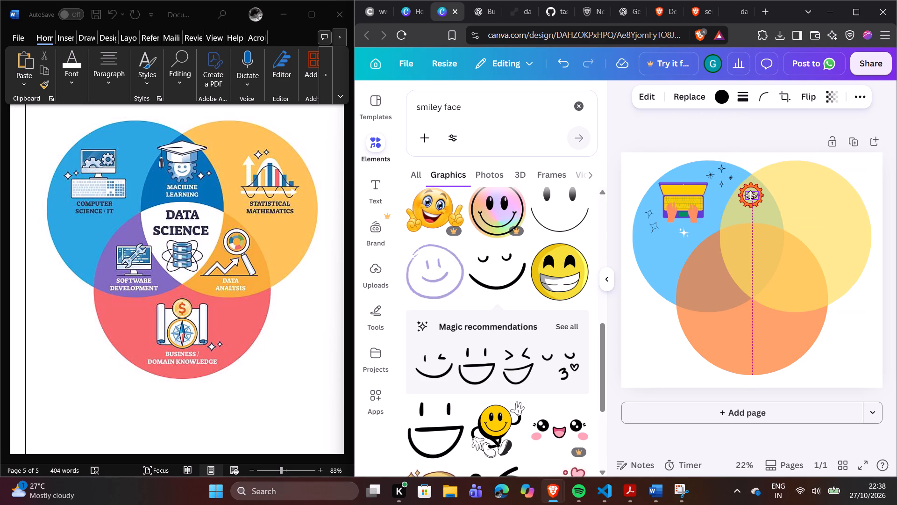
pyautogui.click(805, 196)
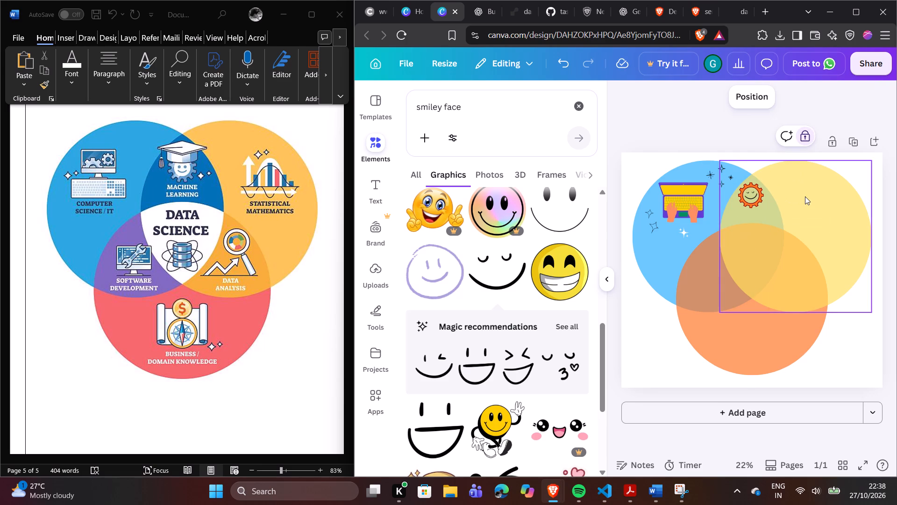
pyautogui.click(751, 194)
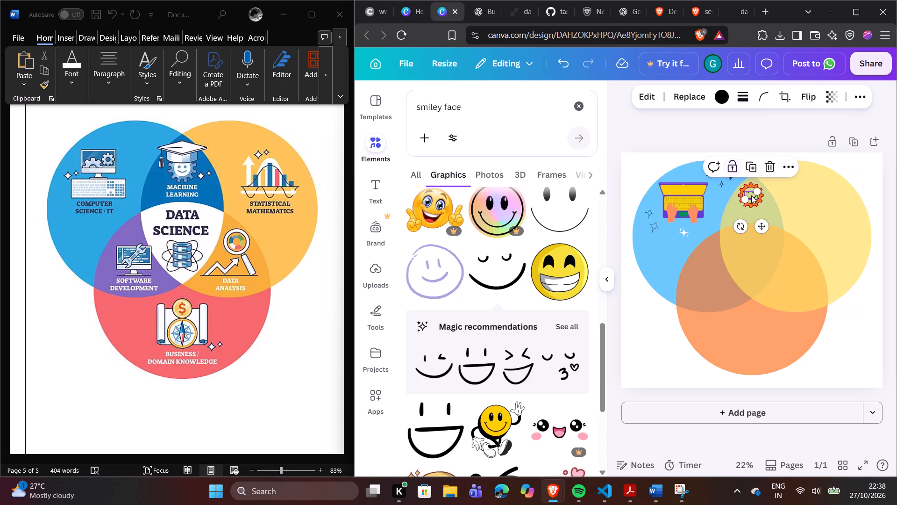
pyautogui.click(789, 197)
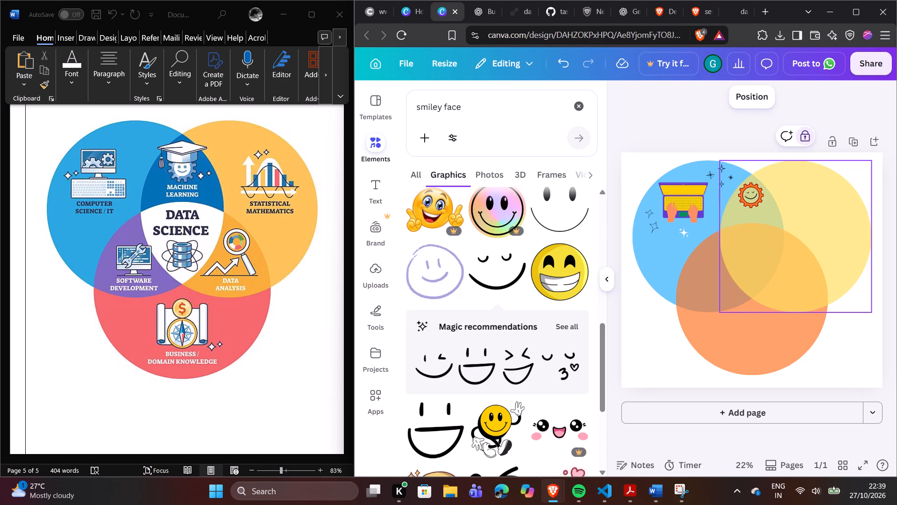
# Search the elements for "graduation haate" and insert the solid black graduation cap with its tassel hanging on the left.
pyautogui.click(573, 104)
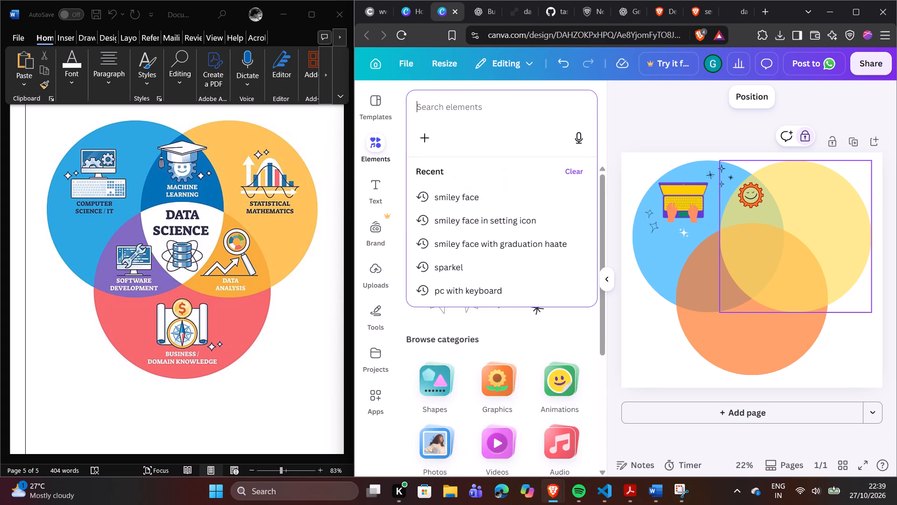
pyautogui.click(504, 238)
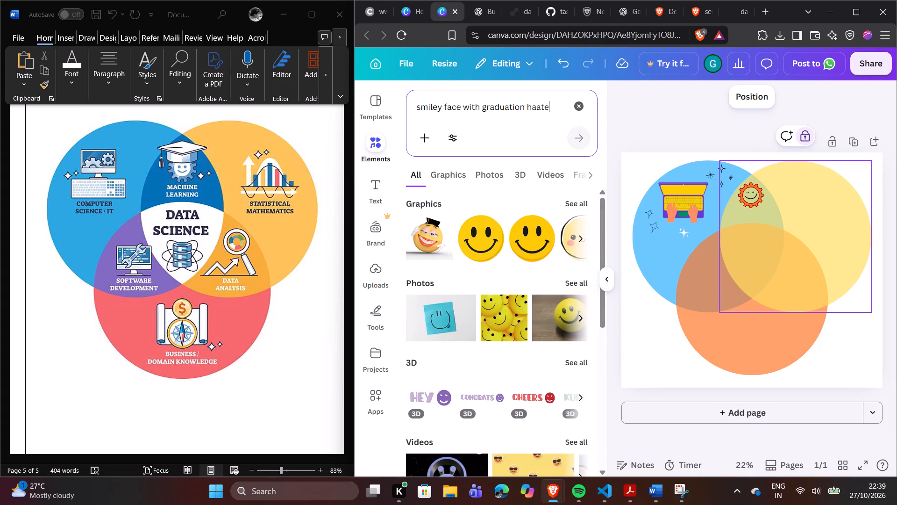
pyautogui.click(452, 111)
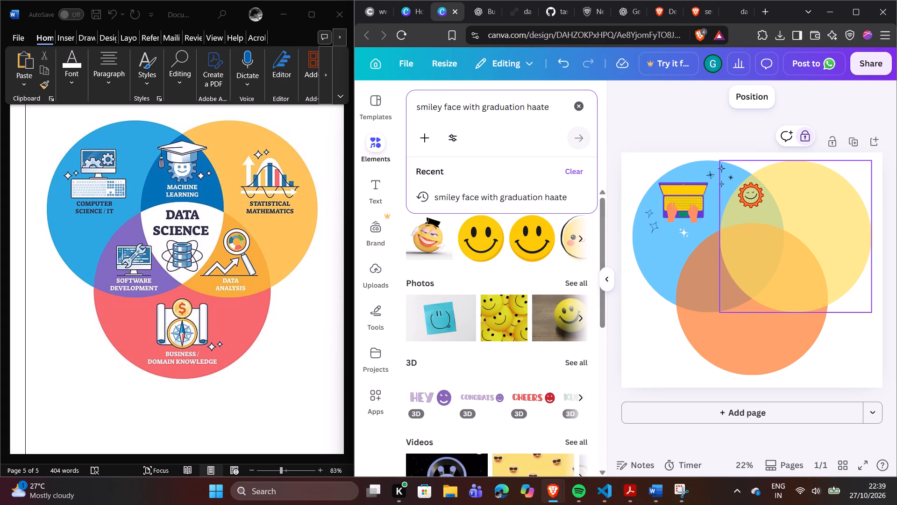
pyautogui.click(478, 112)
pyautogui.press('BackSpace')
pyautogui.press('BackSpace')
pyautogui.press('BackSpace')
pyautogui.press('BackSpace')
pyautogui.press('BackSpace')
pyautogui.press('BackSpace')
pyautogui.press('BackSpace')
pyautogui.press('BackSpace')
pyautogui.press('BackSpace')
pyautogui.press('BackSpace')
pyautogui.press('BackSpace')
pyautogui.press('BackSpace')
pyautogui.press('BackSpace')
pyautogui.press('BackSpace')
pyautogui.press('BackSpace')
pyautogui.press('BackSpace')
pyautogui.press('BackSpace')
pyautogui.press('BackSpace')
pyautogui.press('BackSpace')
pyautogui.press('BackSpace')
pyautogui.press('Return')
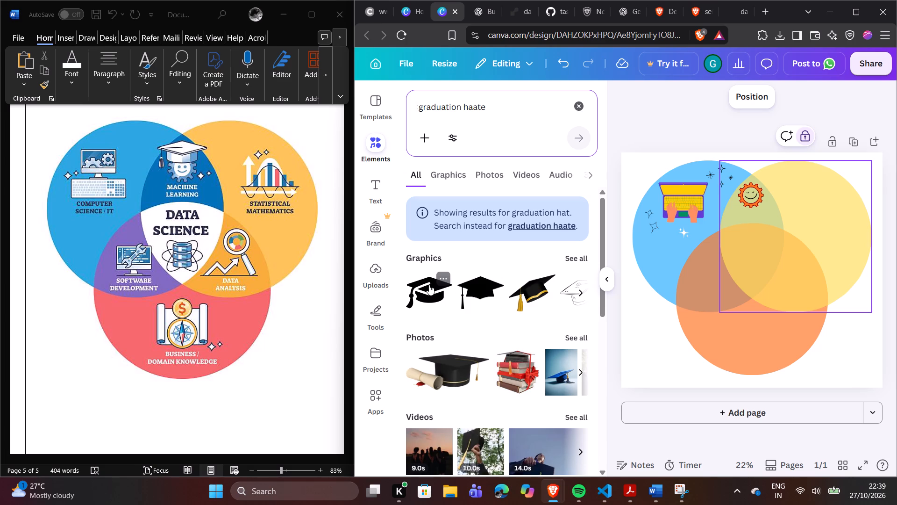
pyautogui.click(576, 286)
pyautogui.click(576, 286)
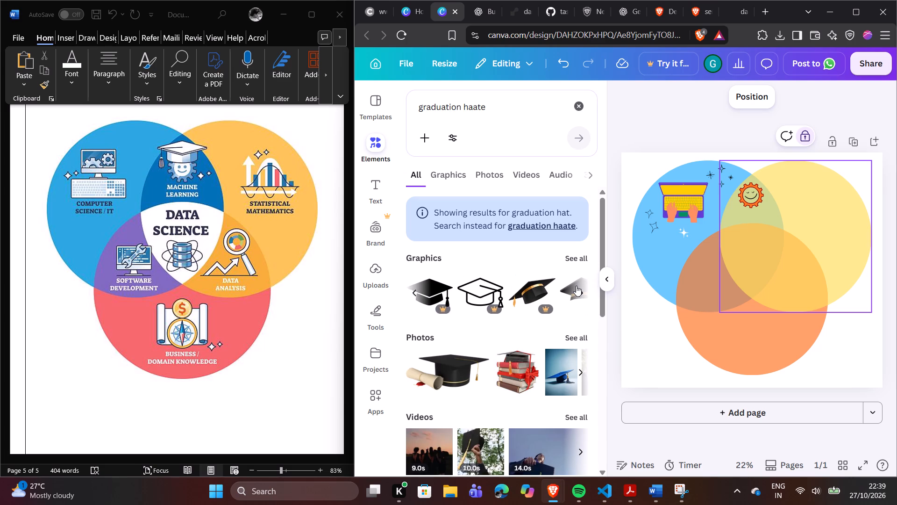
pyautogui.doubleClick(417, 296)
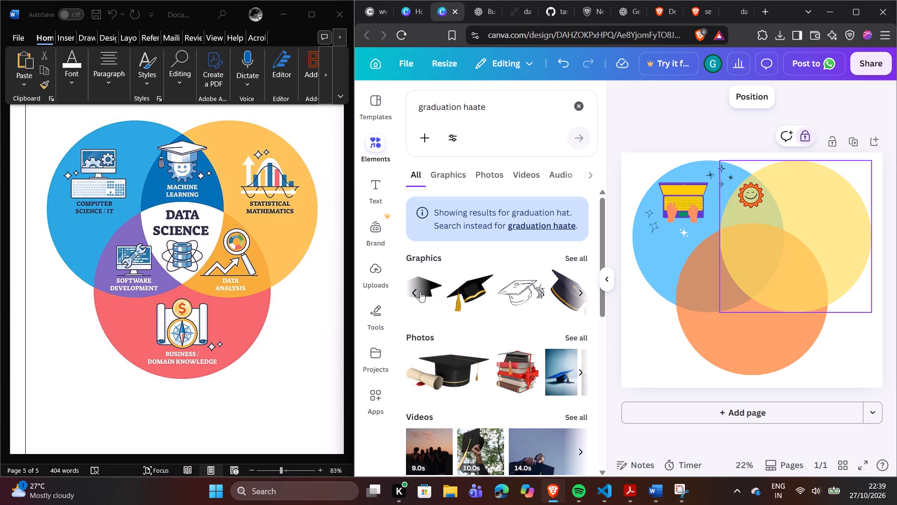
pyautogui.click(418, 290)
pyautogui.click(430, 287)
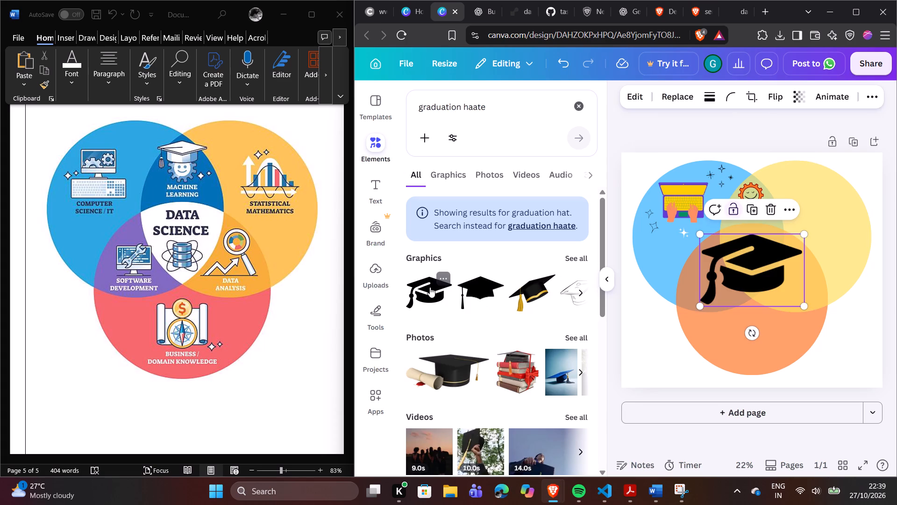
# Shrink the graduation cap to about the gear's width and place it on top of the smiley gear.
pyautogui.moveTo(768, 279); pyautogui.dragTo(769, 205)
pyautogui.moveTo(769, 203); pyautogui.dragTo(764, 191)
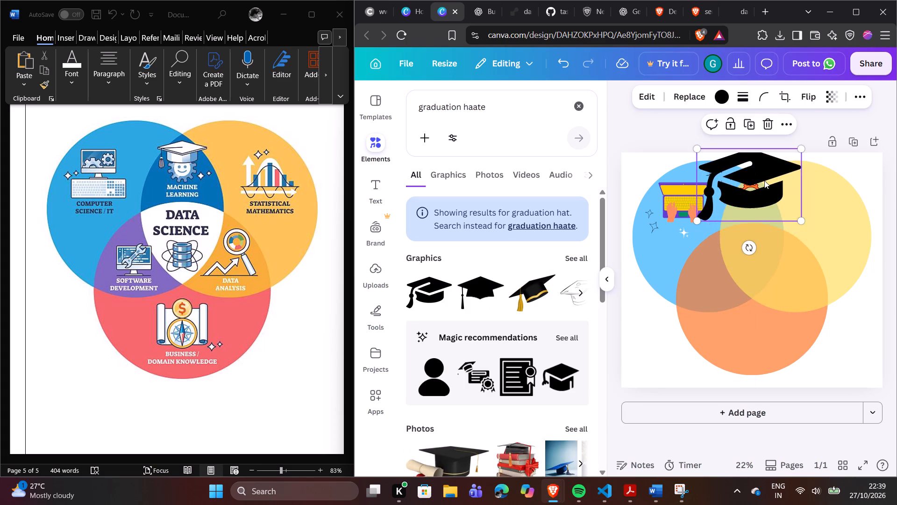
pyautogui.doubleClick(764, 180)
pyautogui.click(604, 278)
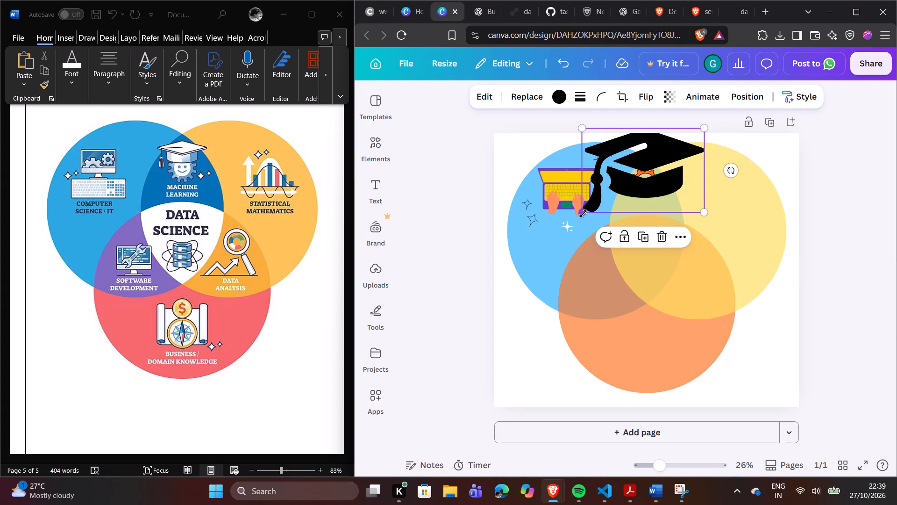
pyautogui.moveTo(583, 213); pyautogui.dragTo(649, 128)
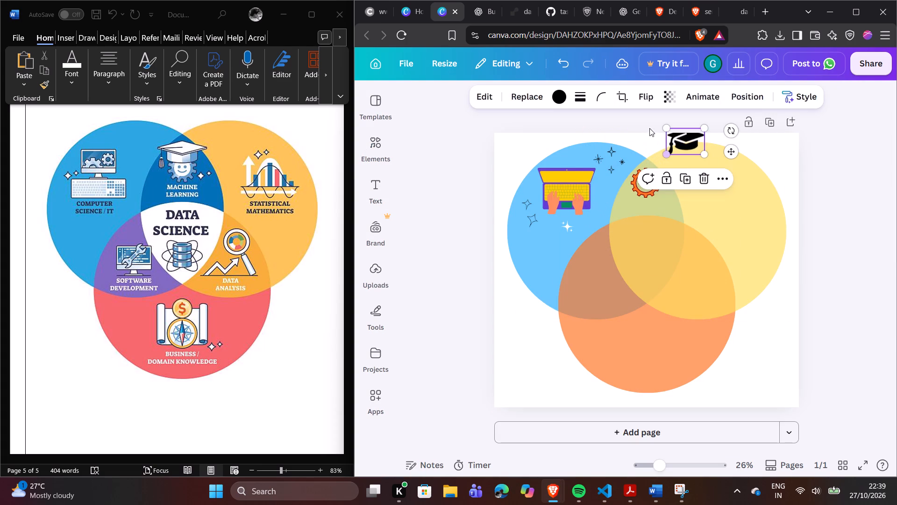
pyautogui.click(736, 200)
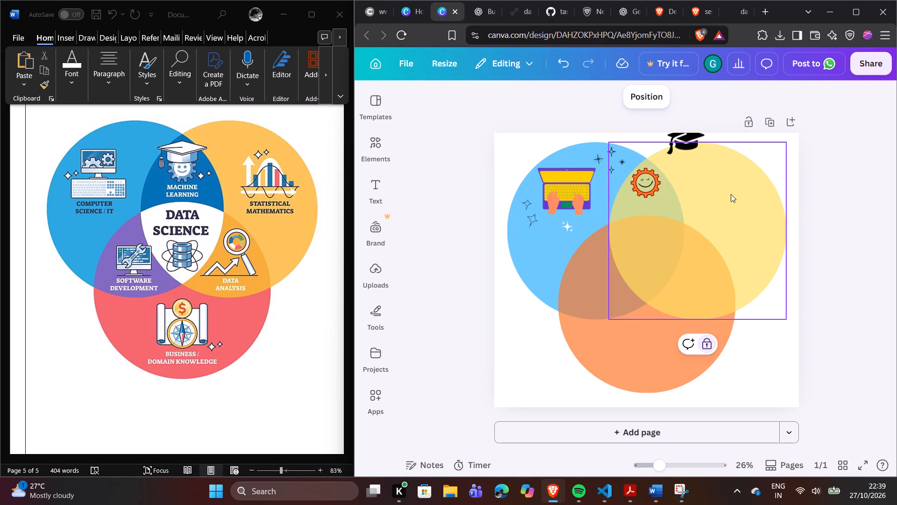
pyautogui.moveTo(689, 144); pyautogui.dragTo(626, 164)
pyautogui.moveTo(679, 142); pyautogui.dragTo(653, 161)
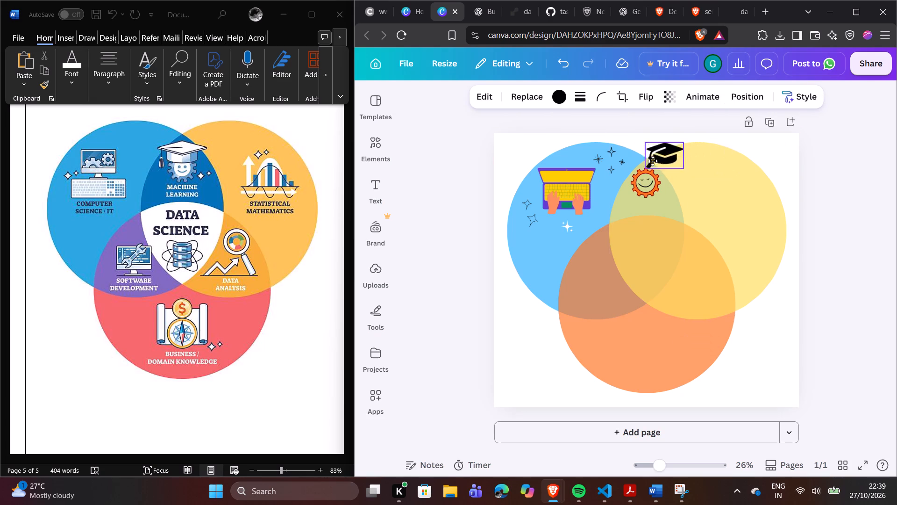
pyautogui.moveTo(653, 161); pyautogui.dragTo(639, 166)
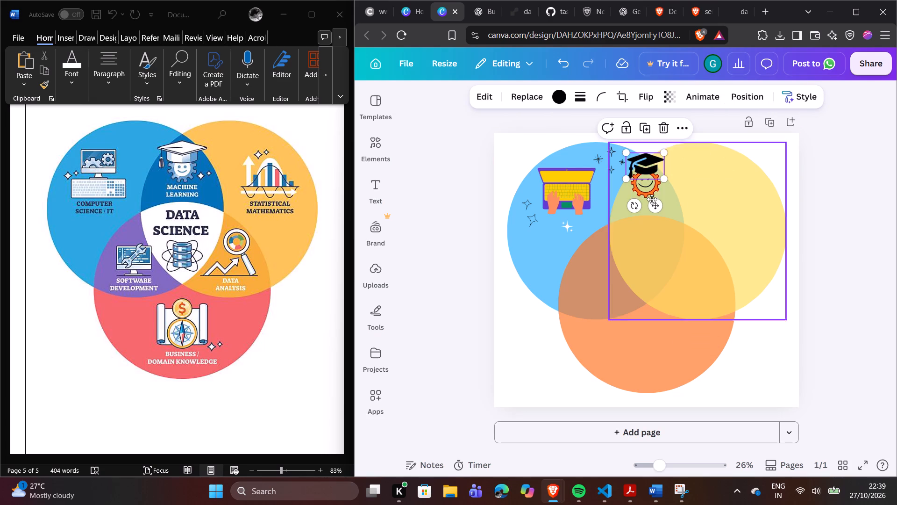
# Tilt the graduation cap slightly counter-clockwise and make it slightly smaller so it sits on the smiley gear's head.
pyautogui.click(630, 204)
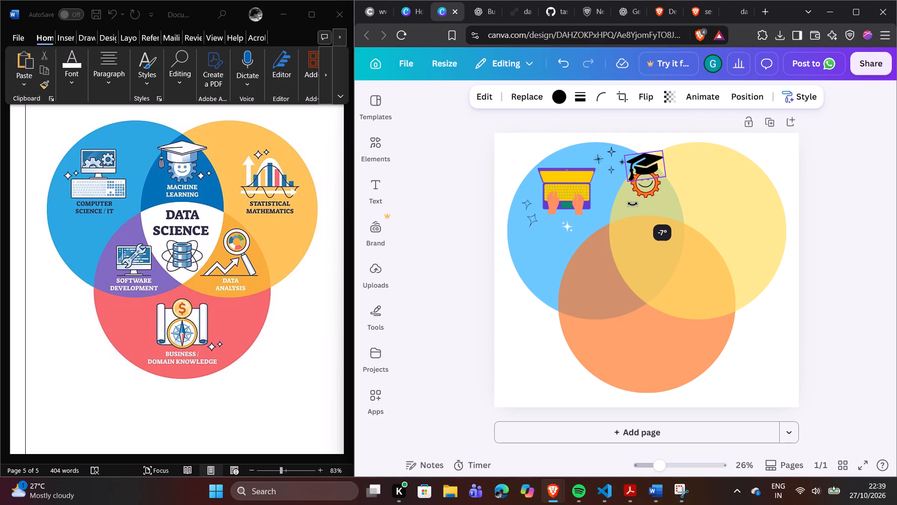
pyautogui.click(709, 190)
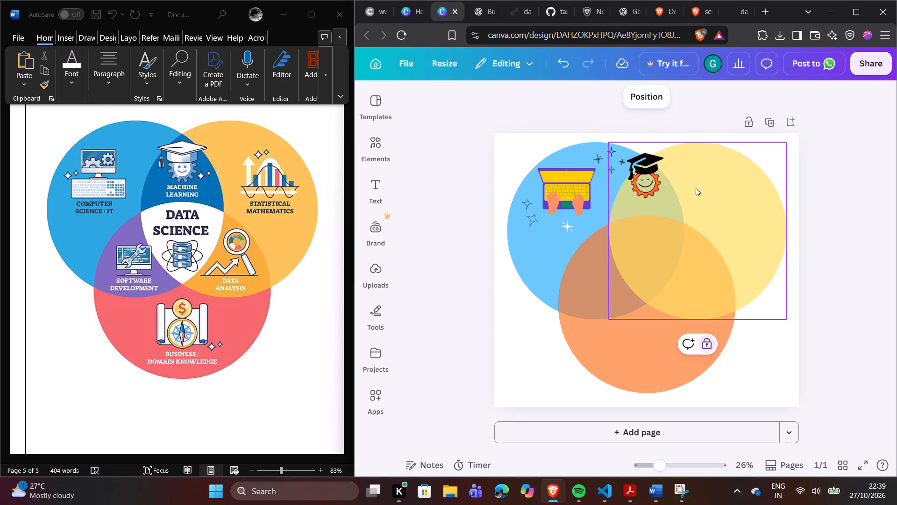
pyautogui.click(650, 166)
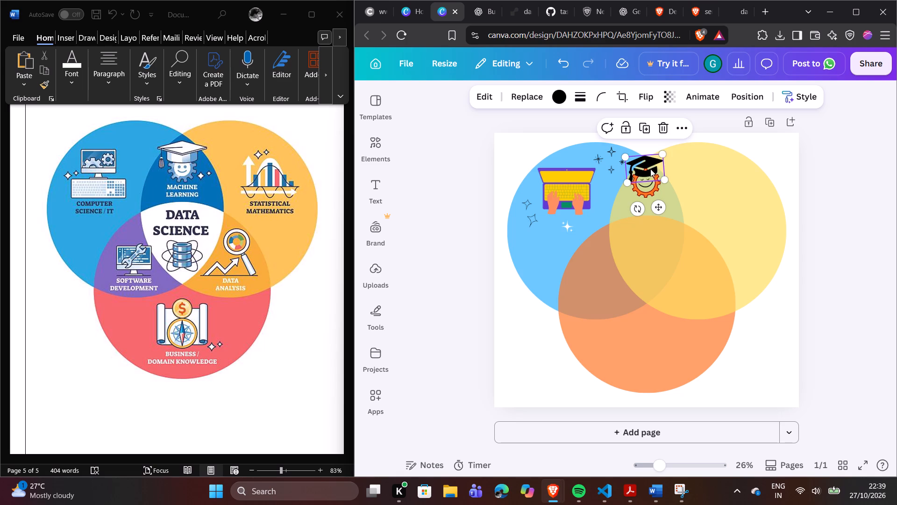
pyautogui.click(662, 154)
pyautogui.click(738, 167)
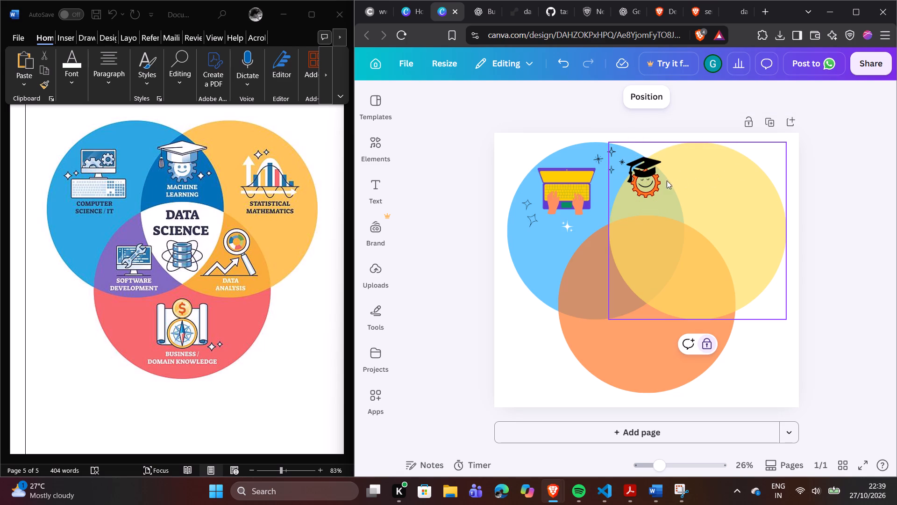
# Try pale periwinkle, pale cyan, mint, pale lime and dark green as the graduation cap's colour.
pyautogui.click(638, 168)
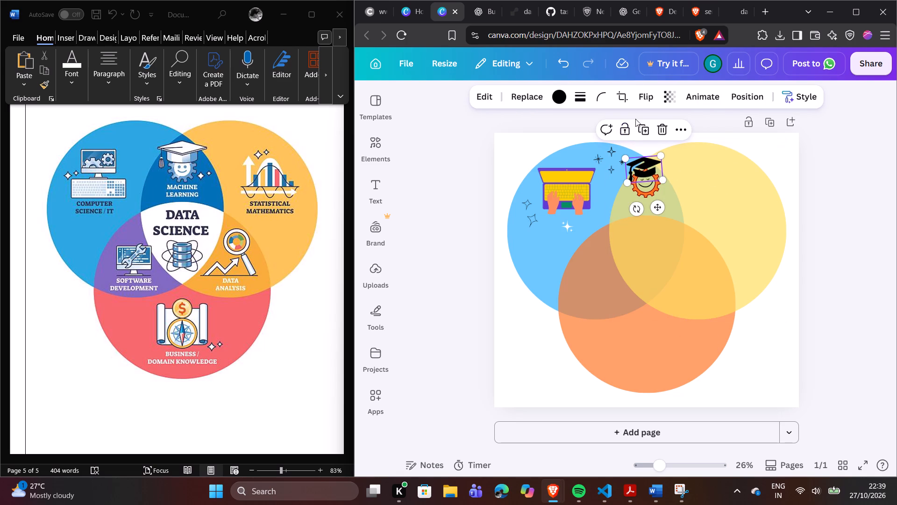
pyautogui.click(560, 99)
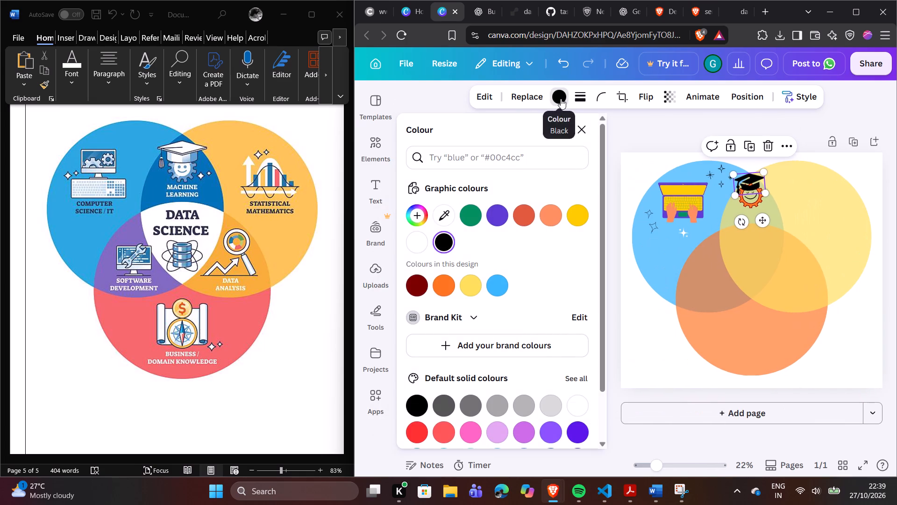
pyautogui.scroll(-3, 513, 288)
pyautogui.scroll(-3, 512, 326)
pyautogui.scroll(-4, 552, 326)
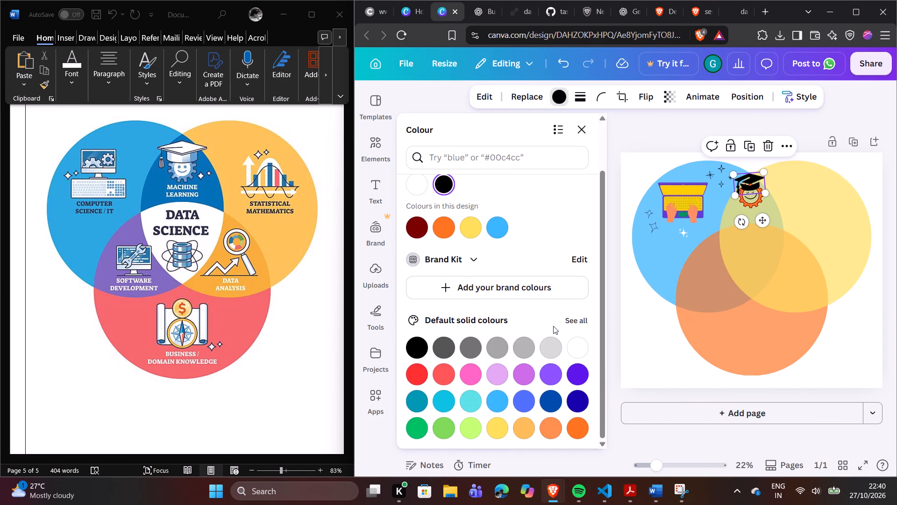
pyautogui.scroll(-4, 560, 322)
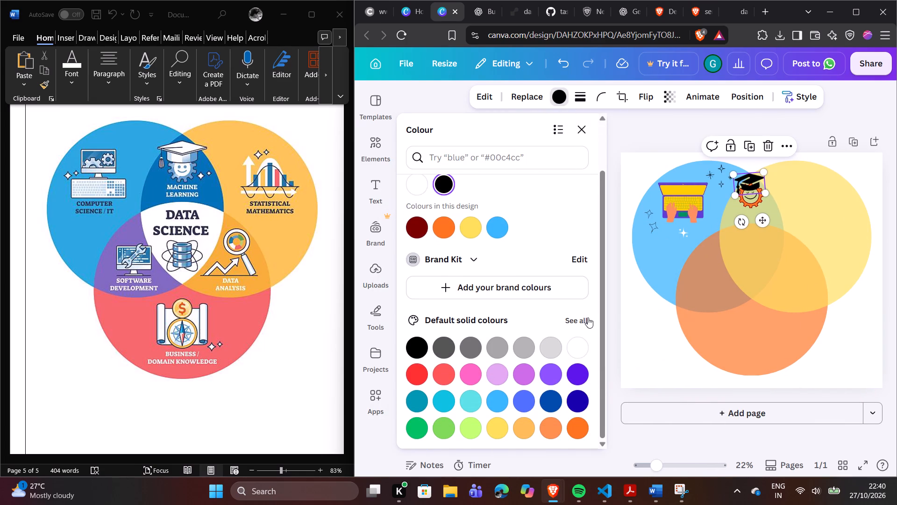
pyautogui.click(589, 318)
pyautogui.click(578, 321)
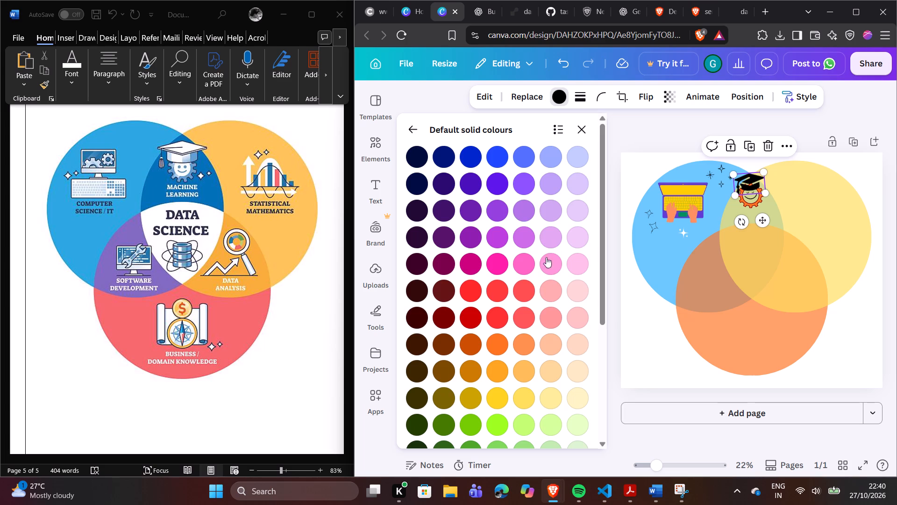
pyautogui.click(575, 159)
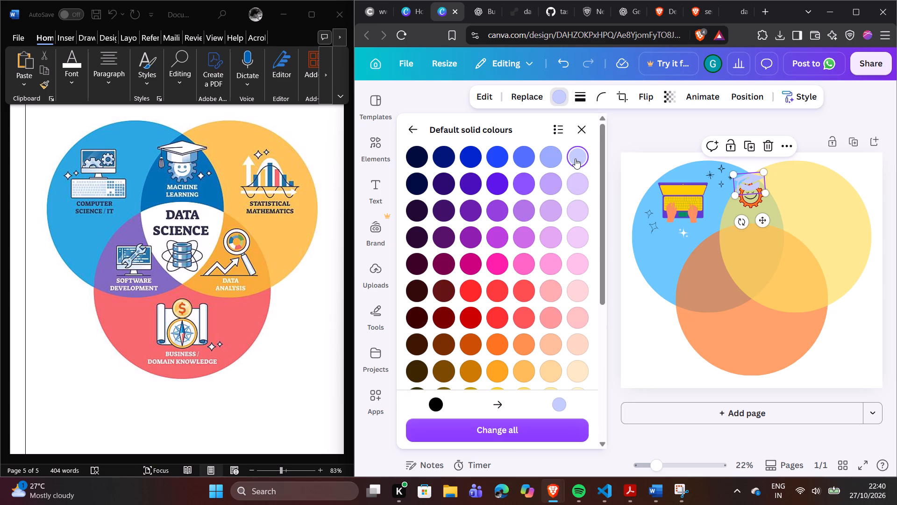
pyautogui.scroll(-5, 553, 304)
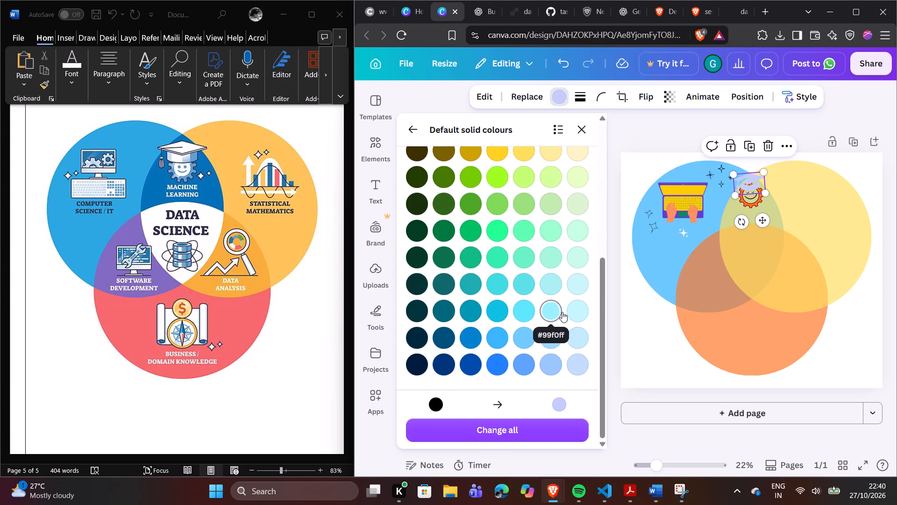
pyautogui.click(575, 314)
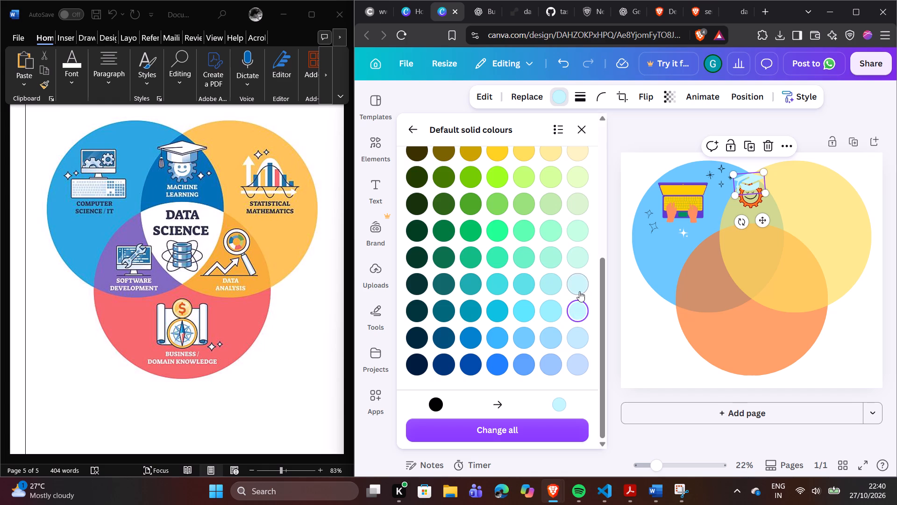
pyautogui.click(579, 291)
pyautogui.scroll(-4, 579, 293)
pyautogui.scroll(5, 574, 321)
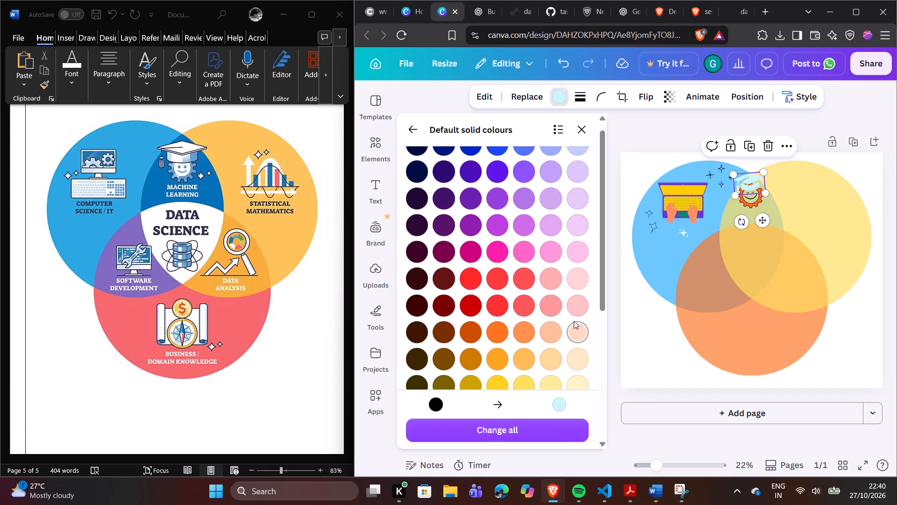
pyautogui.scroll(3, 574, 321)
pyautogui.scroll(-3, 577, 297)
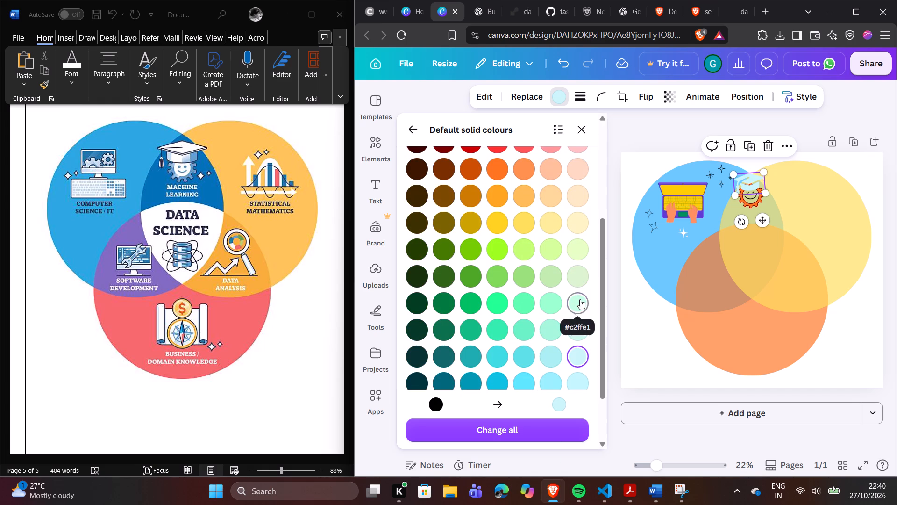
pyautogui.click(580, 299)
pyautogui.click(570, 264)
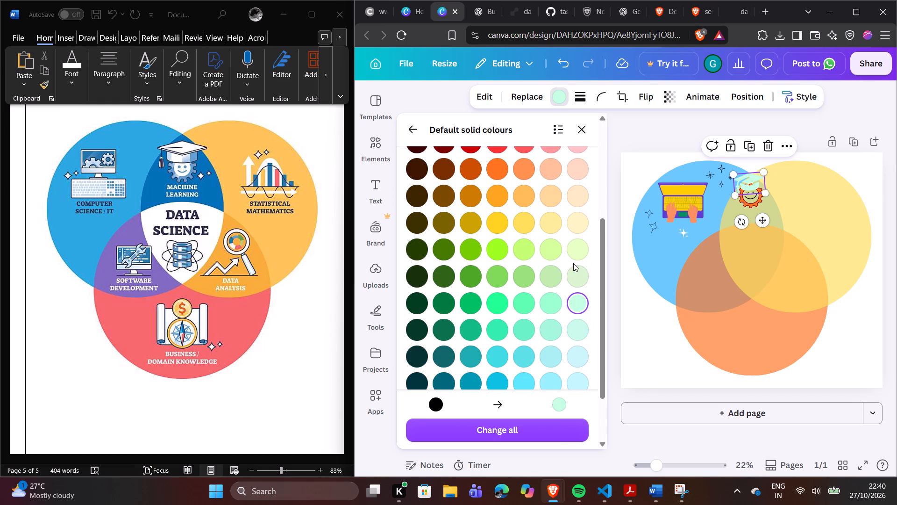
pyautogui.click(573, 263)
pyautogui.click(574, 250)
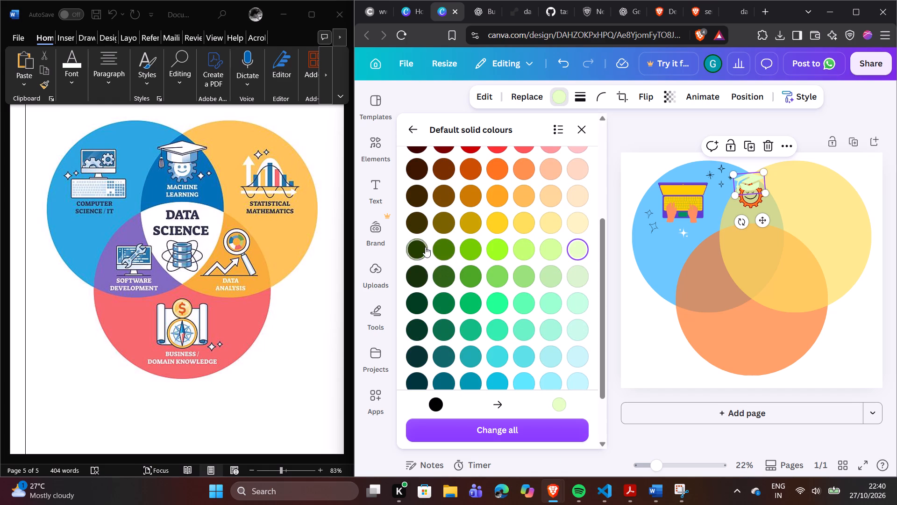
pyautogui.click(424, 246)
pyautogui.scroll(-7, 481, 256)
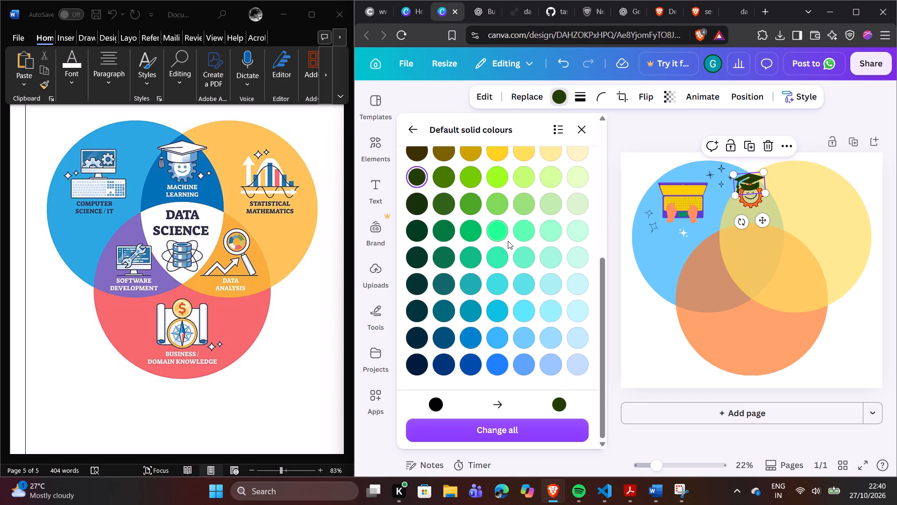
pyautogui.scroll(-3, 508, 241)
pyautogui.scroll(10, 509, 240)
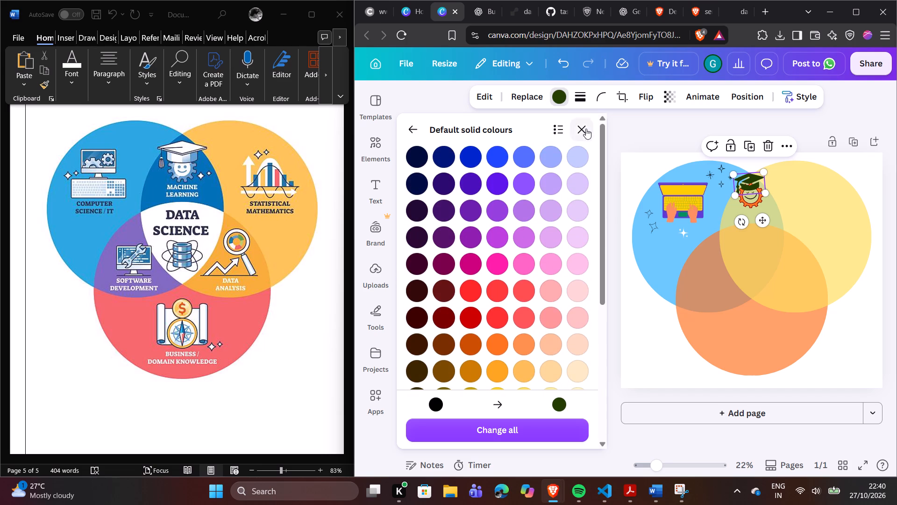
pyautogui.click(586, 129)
# Recolour the graduation cap white.
pyautogui.click(558, 98)
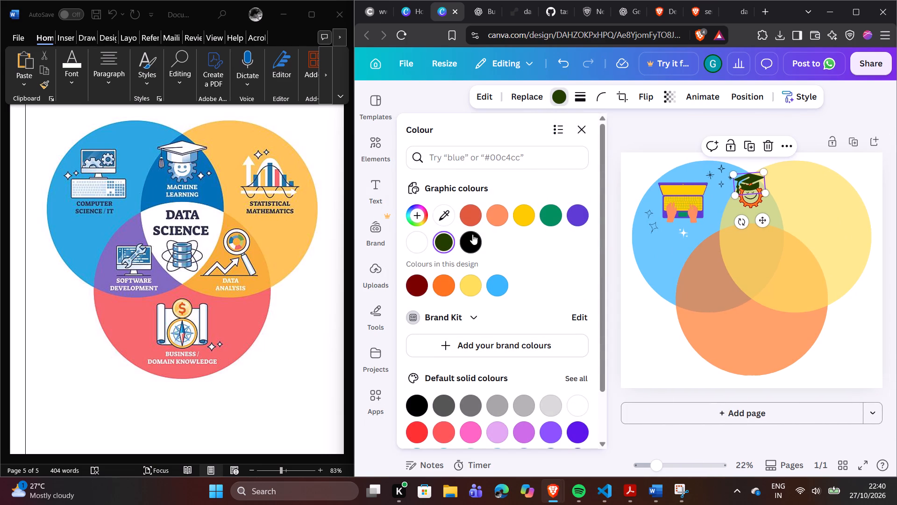
pyautogui.click(414, 237)
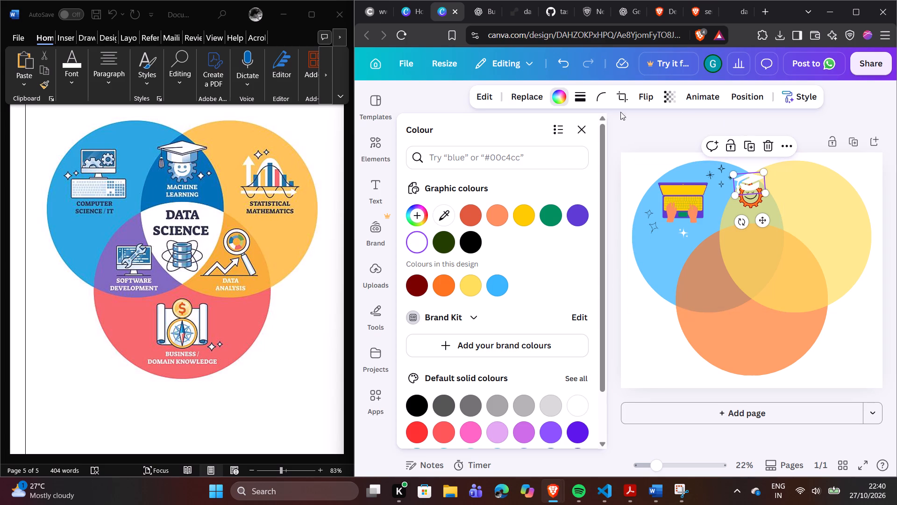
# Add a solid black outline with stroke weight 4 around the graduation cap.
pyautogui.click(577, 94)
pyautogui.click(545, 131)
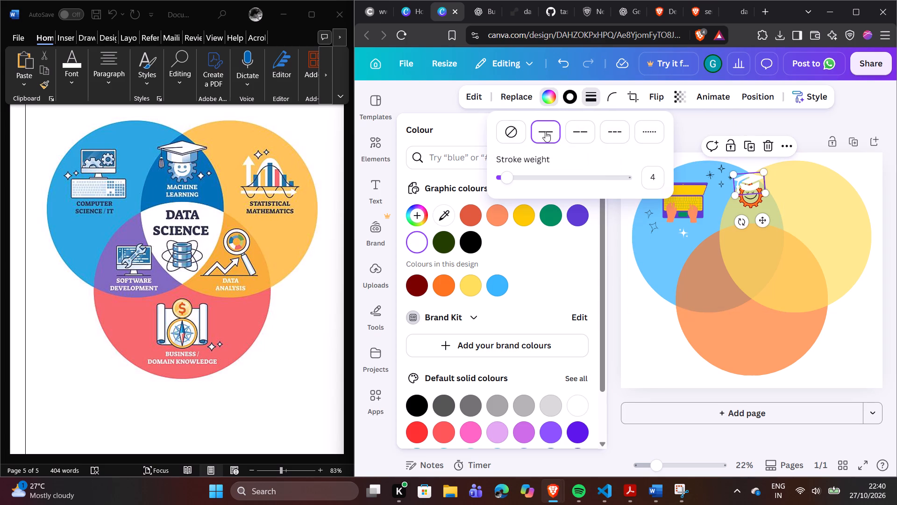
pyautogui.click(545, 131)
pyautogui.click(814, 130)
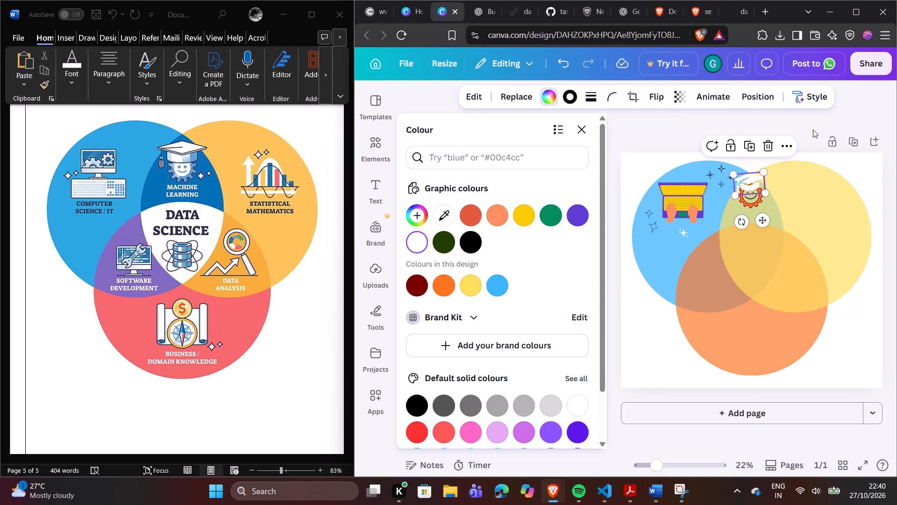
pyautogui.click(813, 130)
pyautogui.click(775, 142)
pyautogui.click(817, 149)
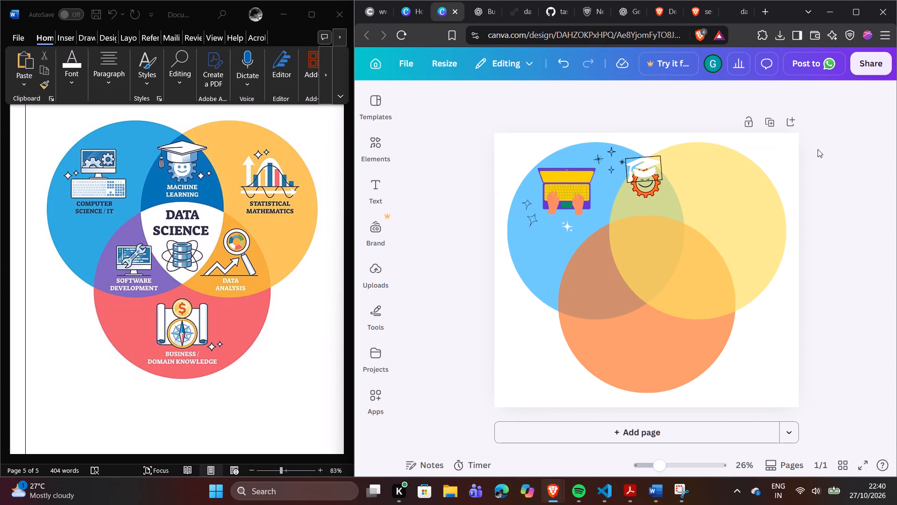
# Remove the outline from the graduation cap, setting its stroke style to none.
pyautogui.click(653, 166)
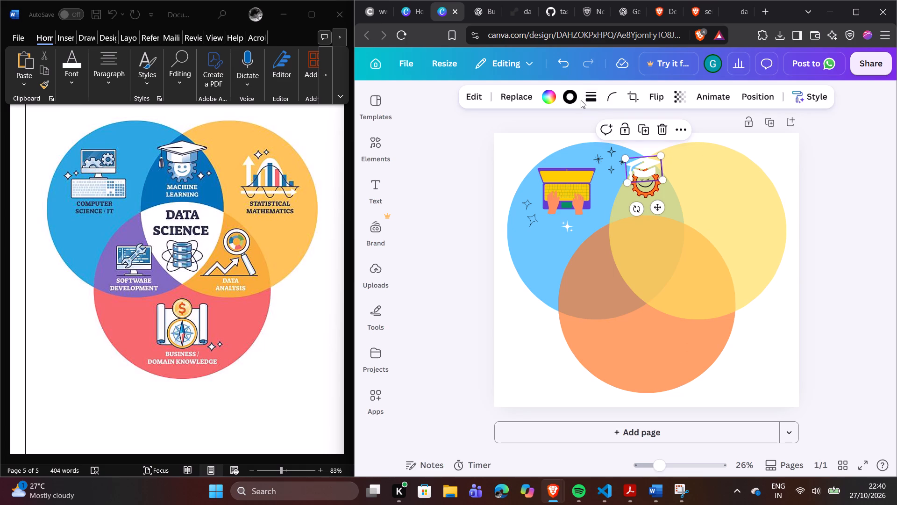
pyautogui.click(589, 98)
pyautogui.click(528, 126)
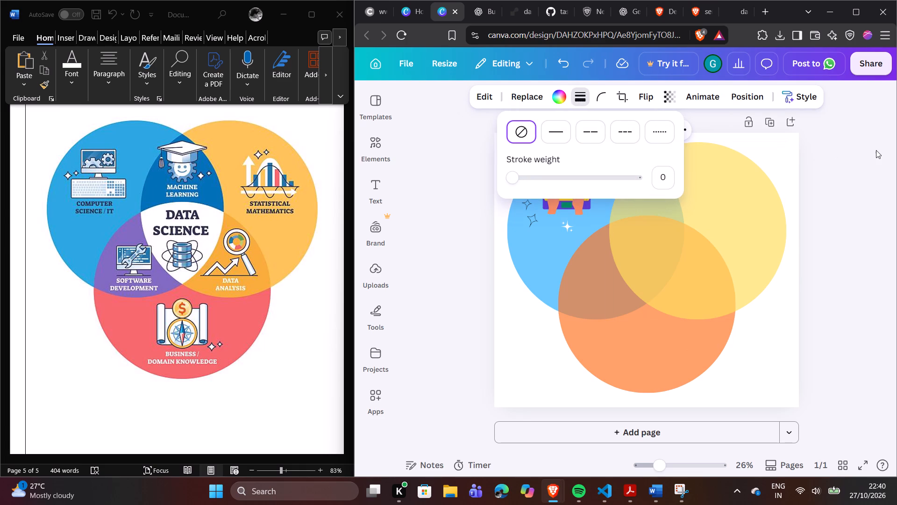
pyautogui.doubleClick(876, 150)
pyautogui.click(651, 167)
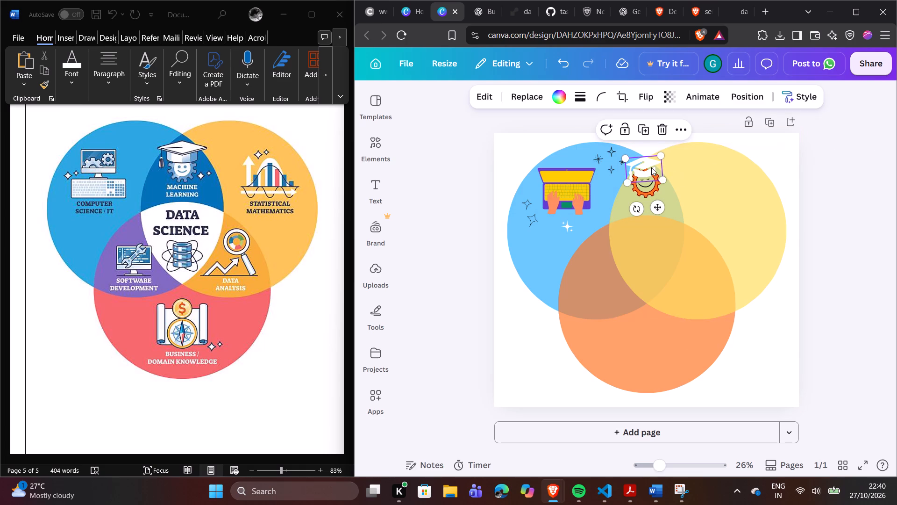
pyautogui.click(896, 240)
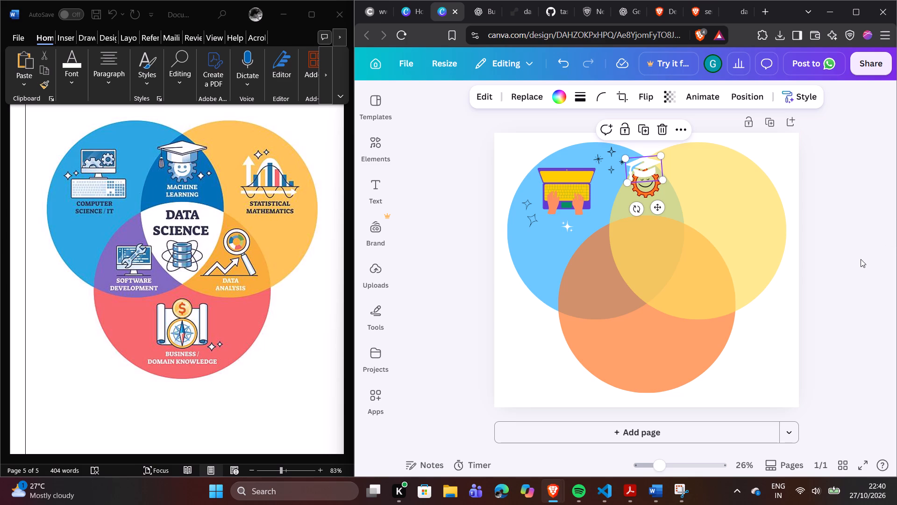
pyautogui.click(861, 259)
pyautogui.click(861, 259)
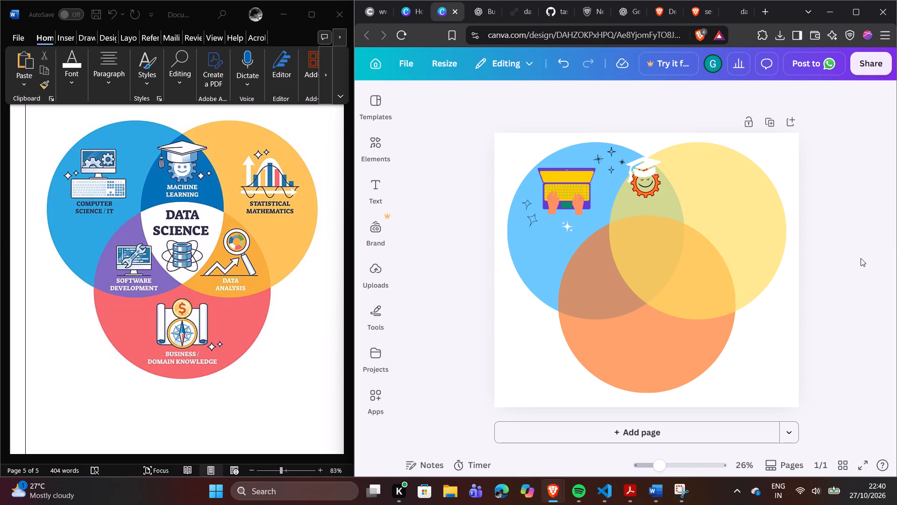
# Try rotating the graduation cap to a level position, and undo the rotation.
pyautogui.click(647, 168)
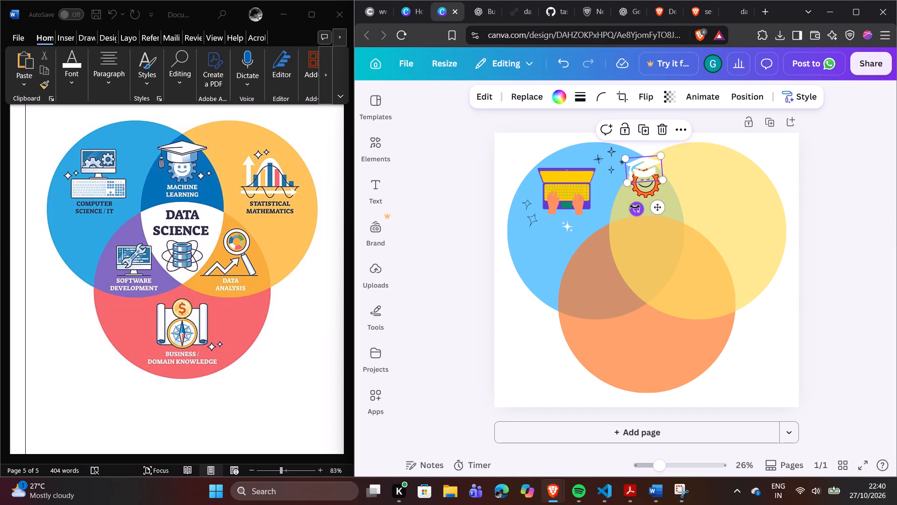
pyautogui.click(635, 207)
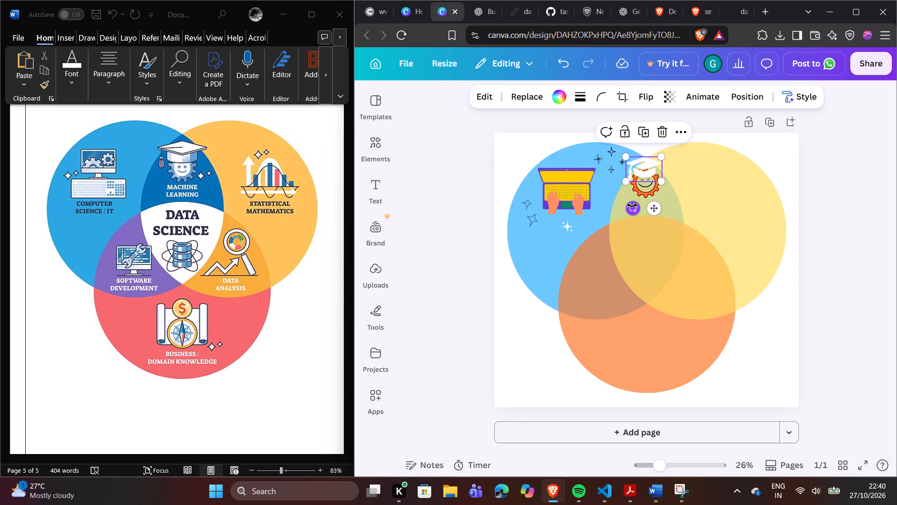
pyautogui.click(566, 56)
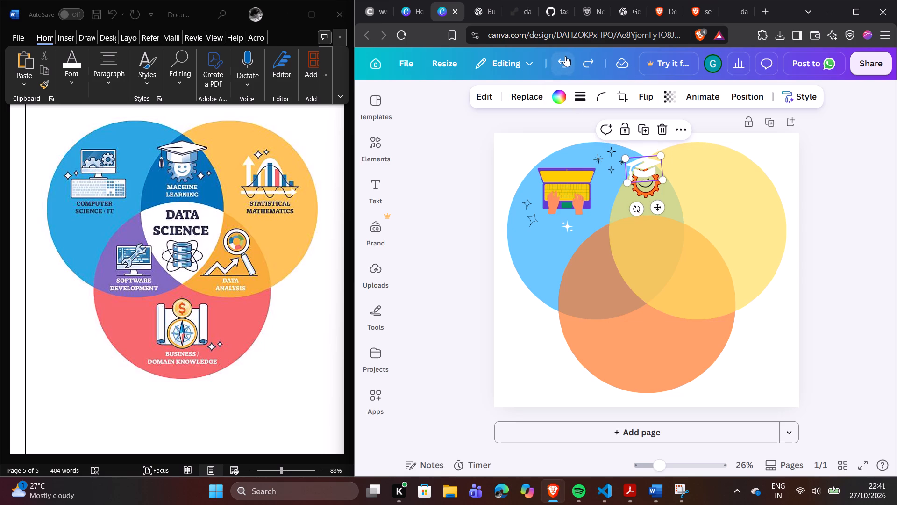
# Add a heading text box reading MACHINE LEARNING, with each word on its own line.
pyautogui.click(370, 181)
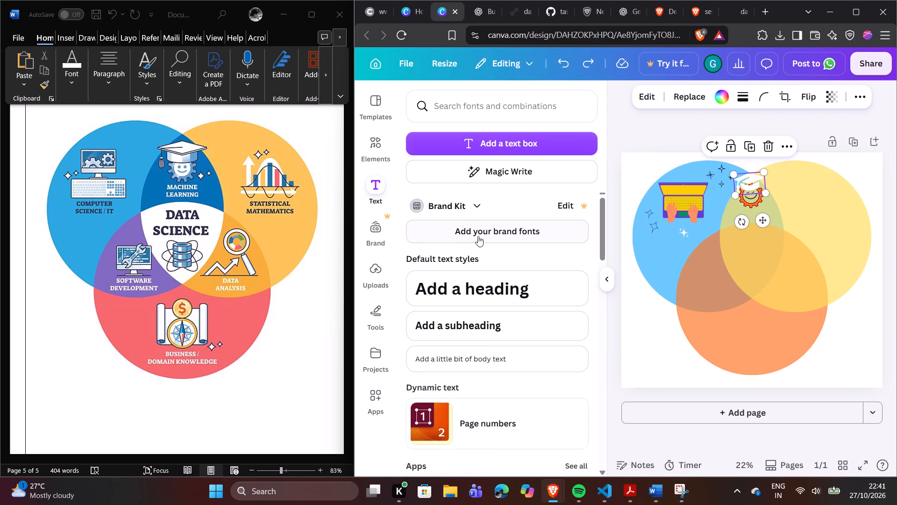
pyautogui.click(491, 281)
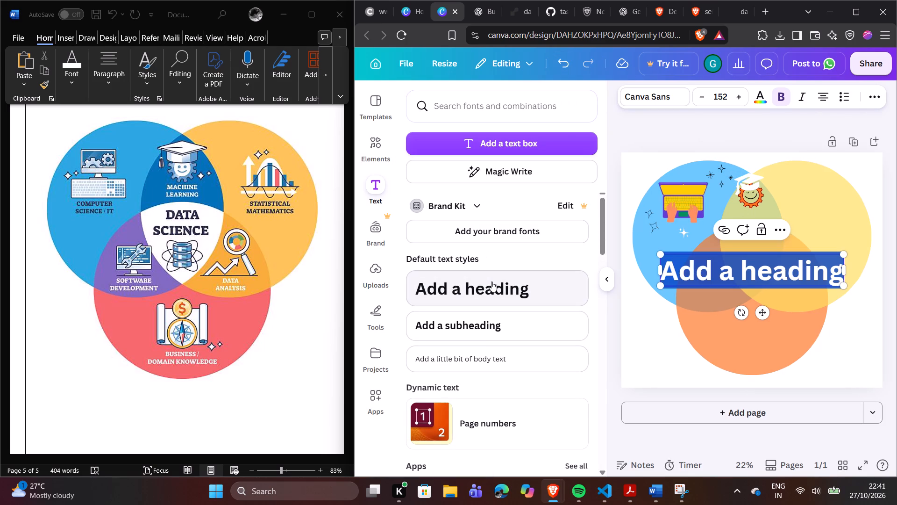
pyautogui.hotkey('shift', 'd')
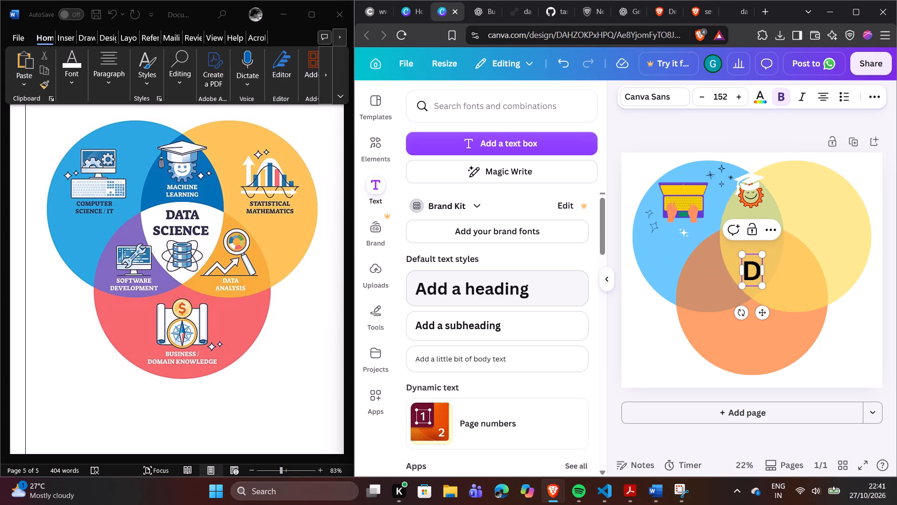
pyautogui.press('BackSpace')
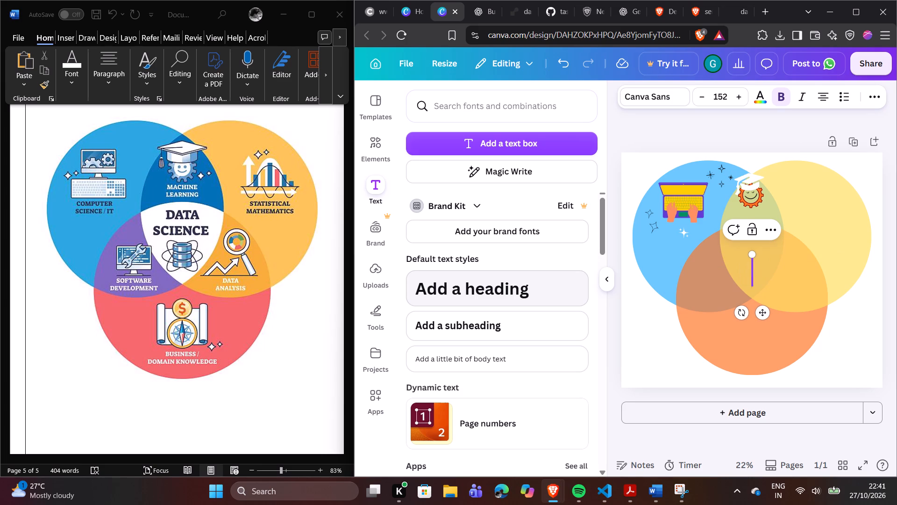
pyautogui.write('MACHINE')
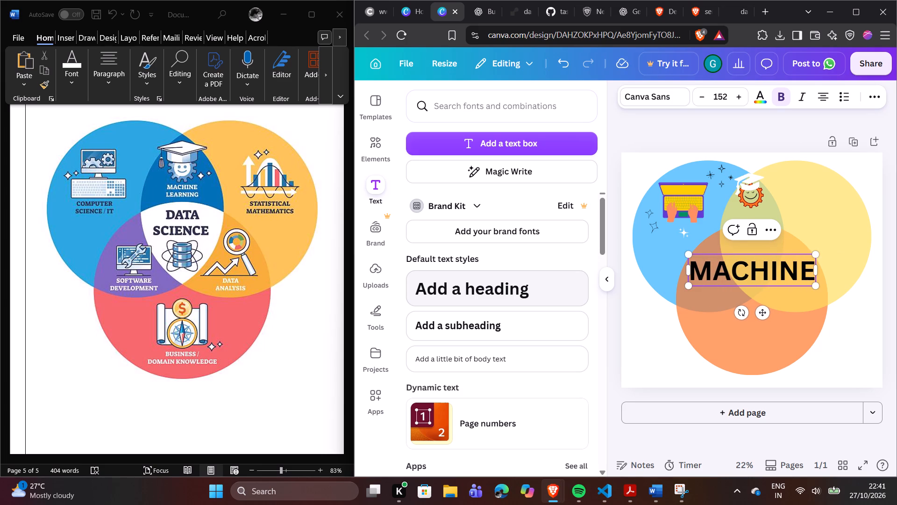
pyautogui.press('Return')
pyautogui.write('LE')
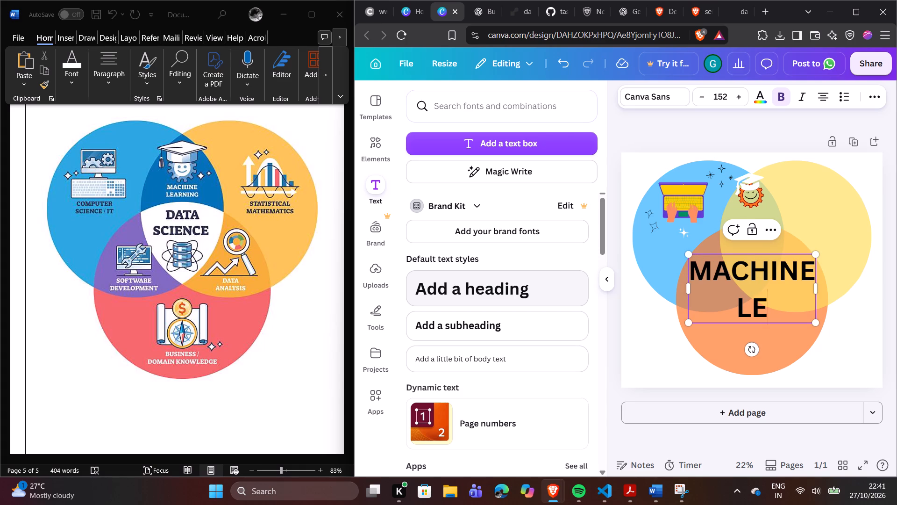
pyautogui.press('a')
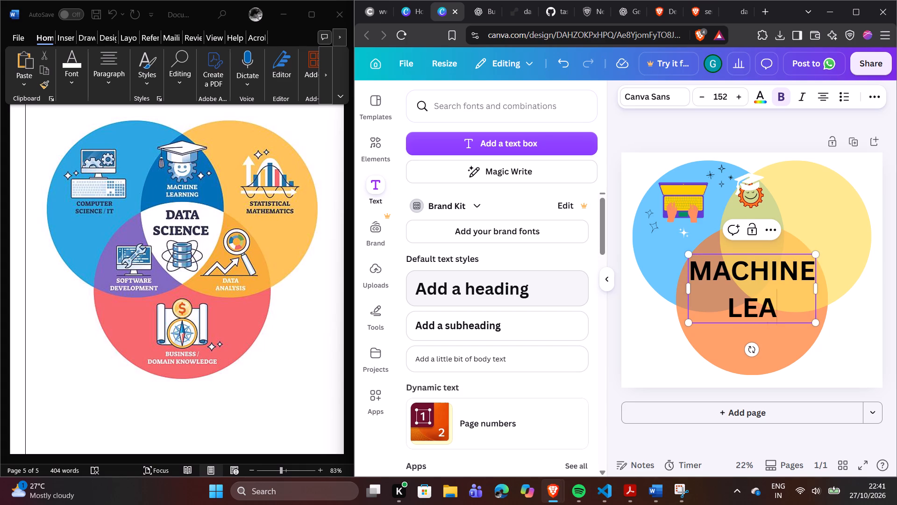
pyautogui.press('r')
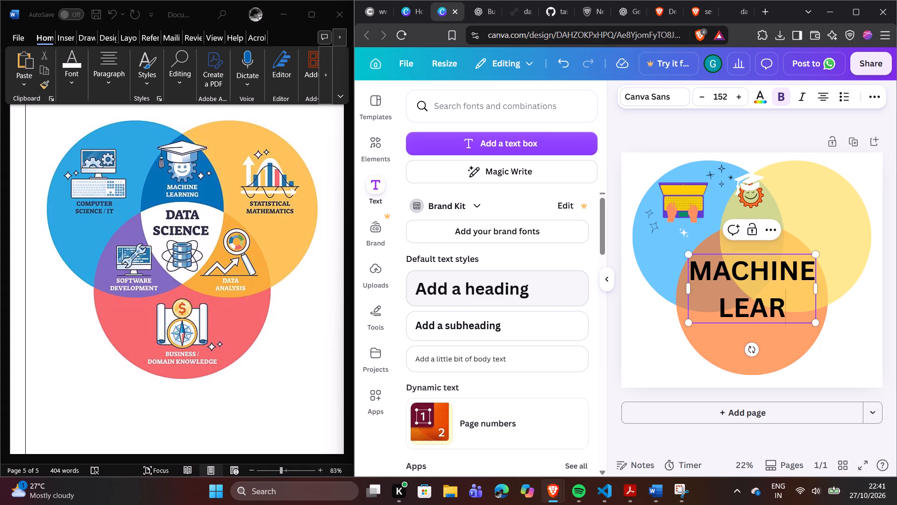
pyautogui.press('n')
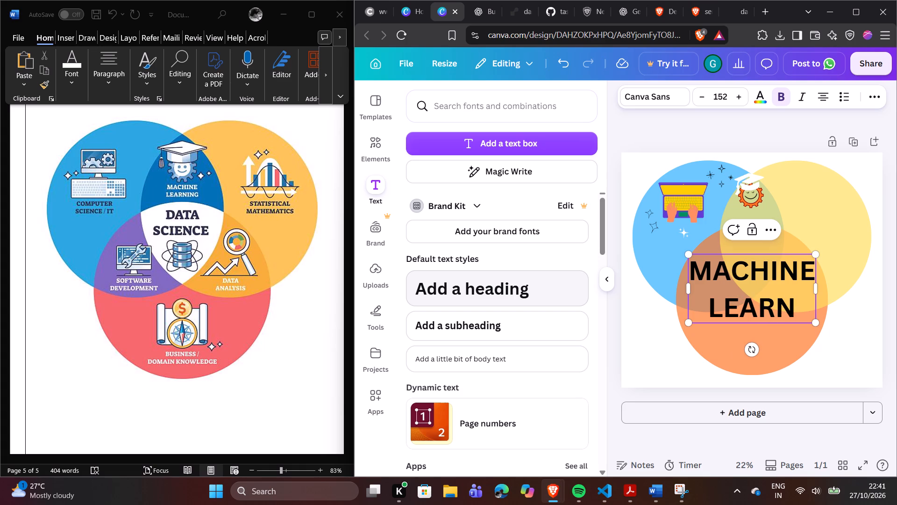
pyautogui.write('INN')
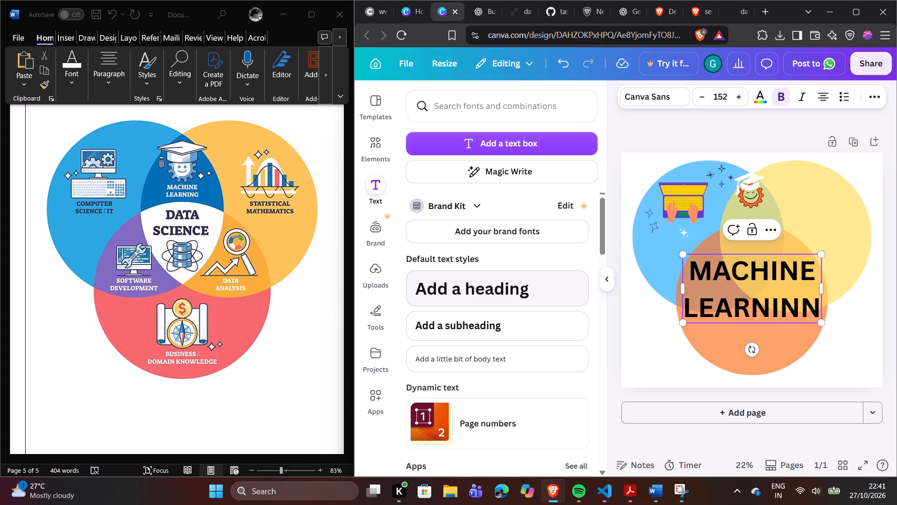
pyautogui.press('BackSpace')
pyautogui.press('g')
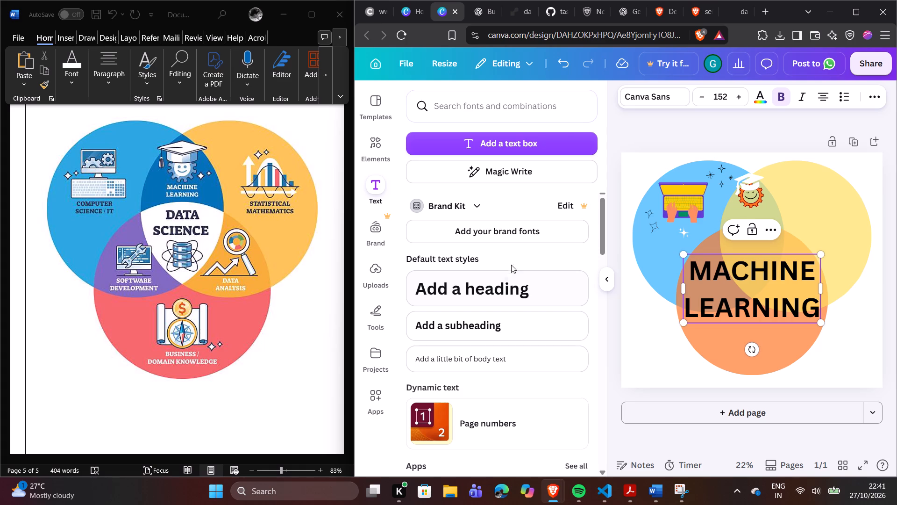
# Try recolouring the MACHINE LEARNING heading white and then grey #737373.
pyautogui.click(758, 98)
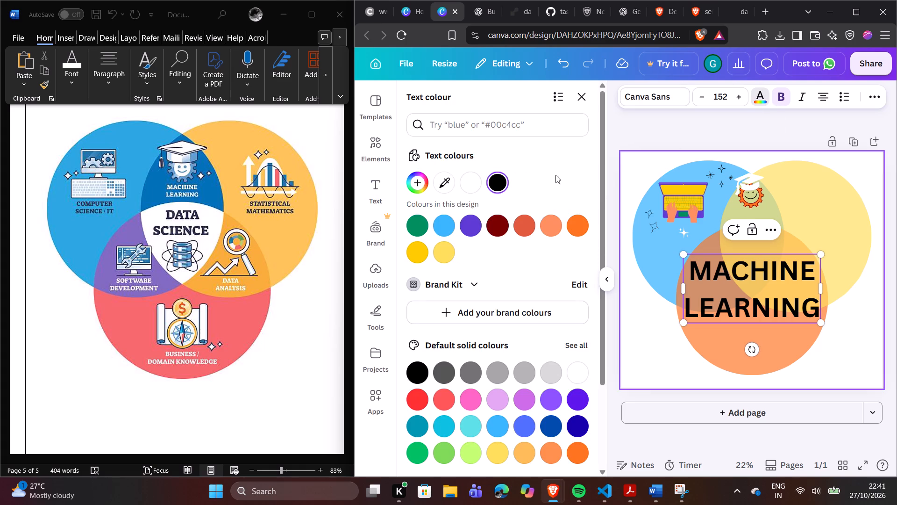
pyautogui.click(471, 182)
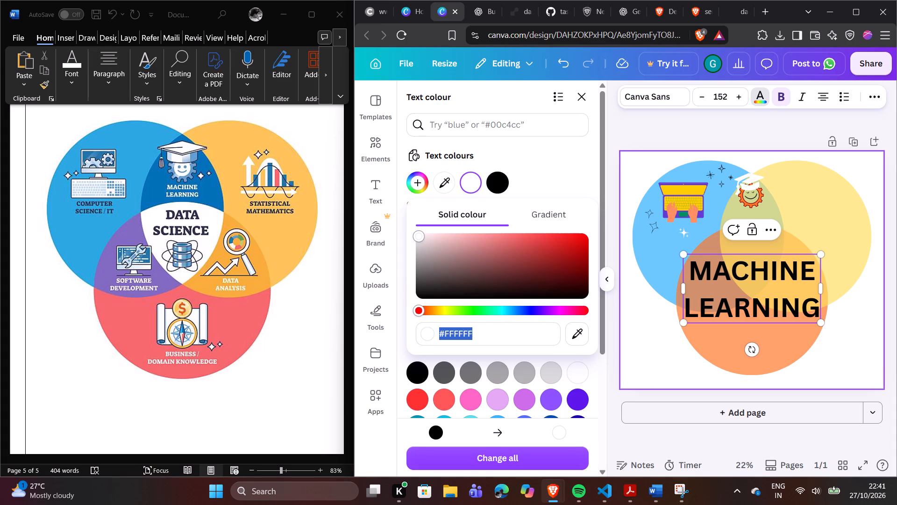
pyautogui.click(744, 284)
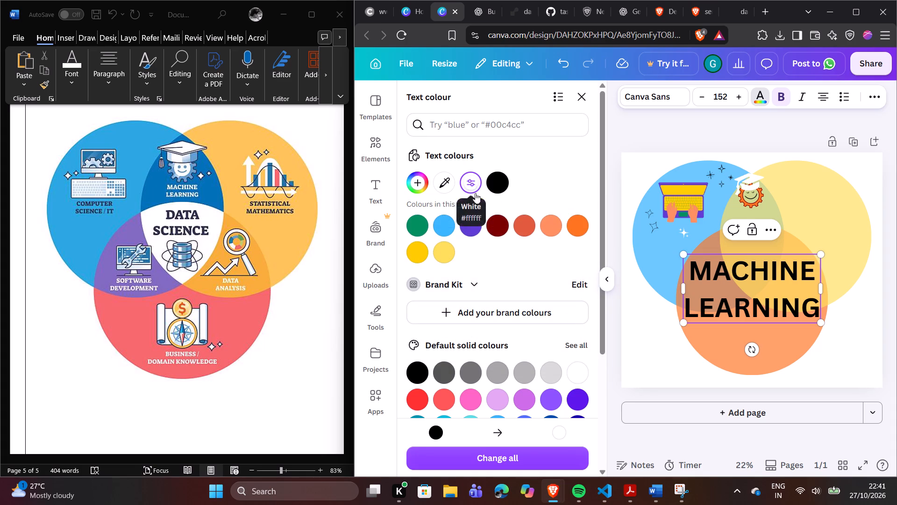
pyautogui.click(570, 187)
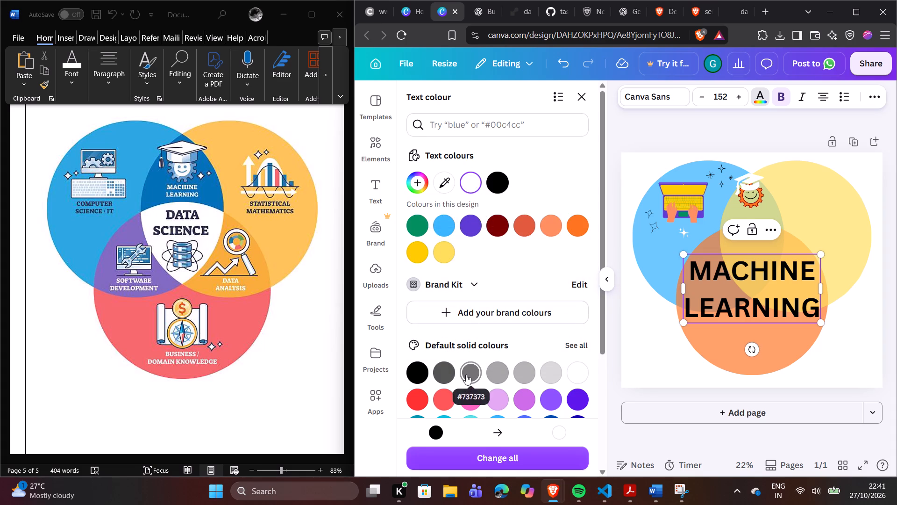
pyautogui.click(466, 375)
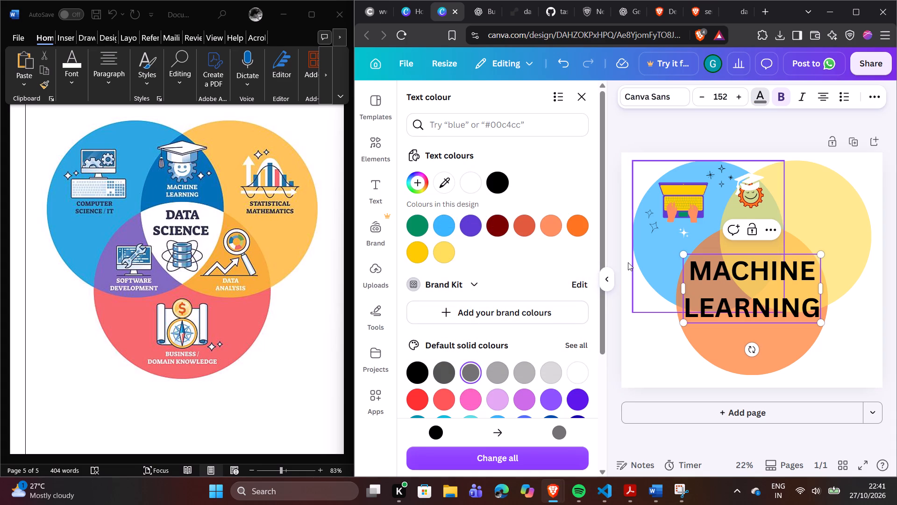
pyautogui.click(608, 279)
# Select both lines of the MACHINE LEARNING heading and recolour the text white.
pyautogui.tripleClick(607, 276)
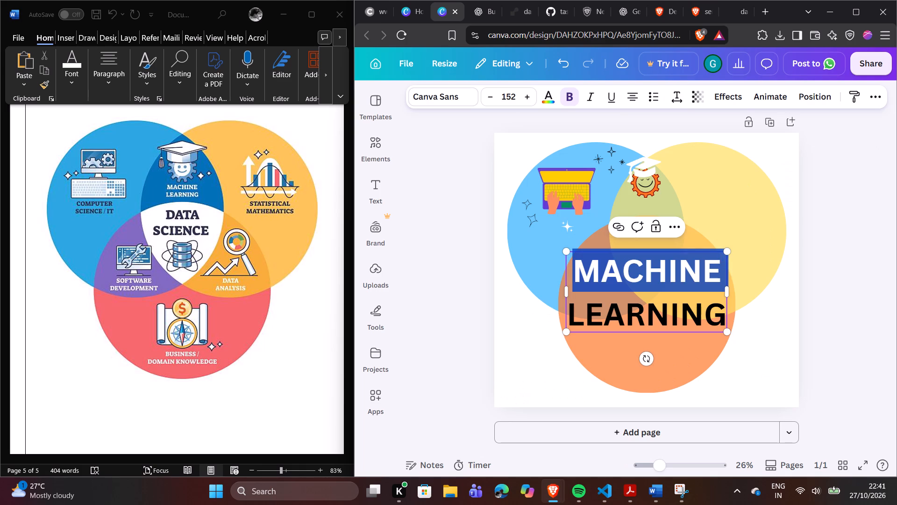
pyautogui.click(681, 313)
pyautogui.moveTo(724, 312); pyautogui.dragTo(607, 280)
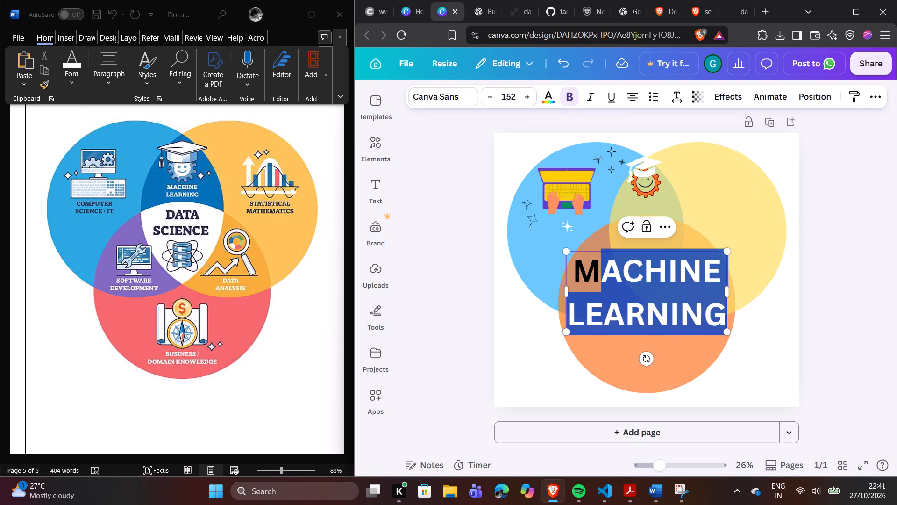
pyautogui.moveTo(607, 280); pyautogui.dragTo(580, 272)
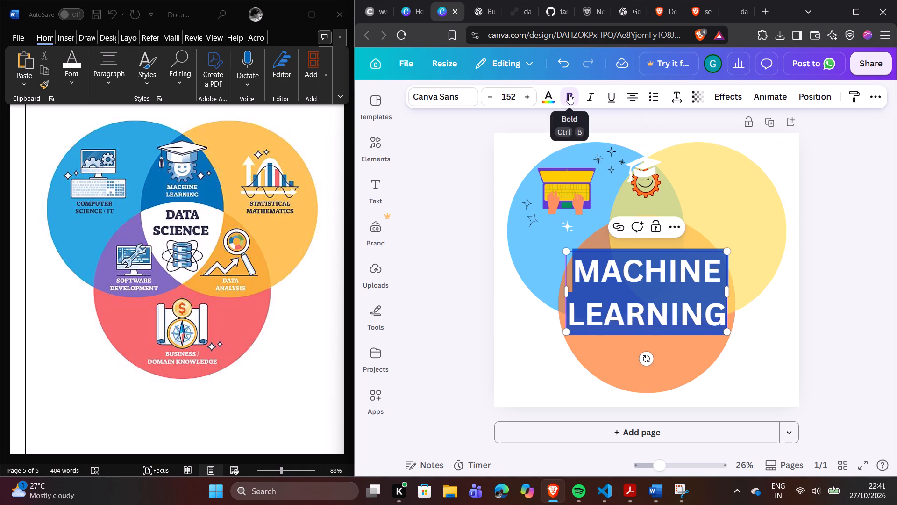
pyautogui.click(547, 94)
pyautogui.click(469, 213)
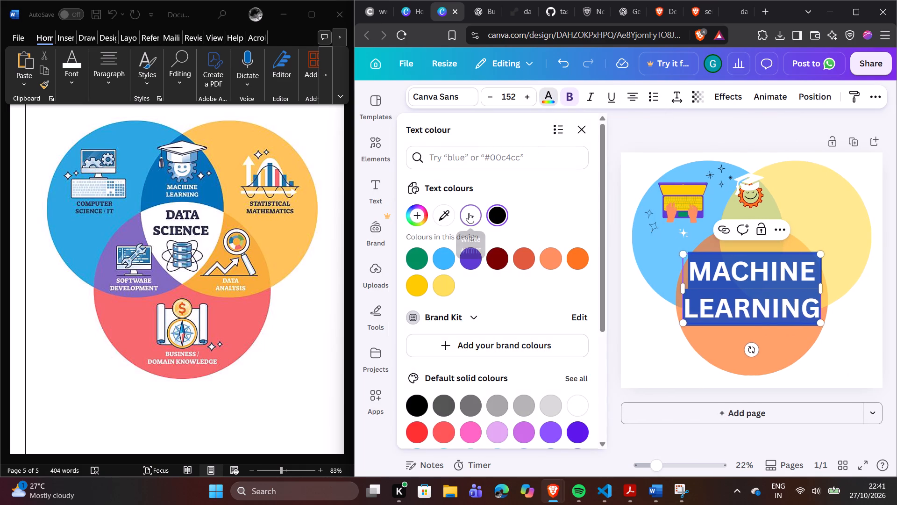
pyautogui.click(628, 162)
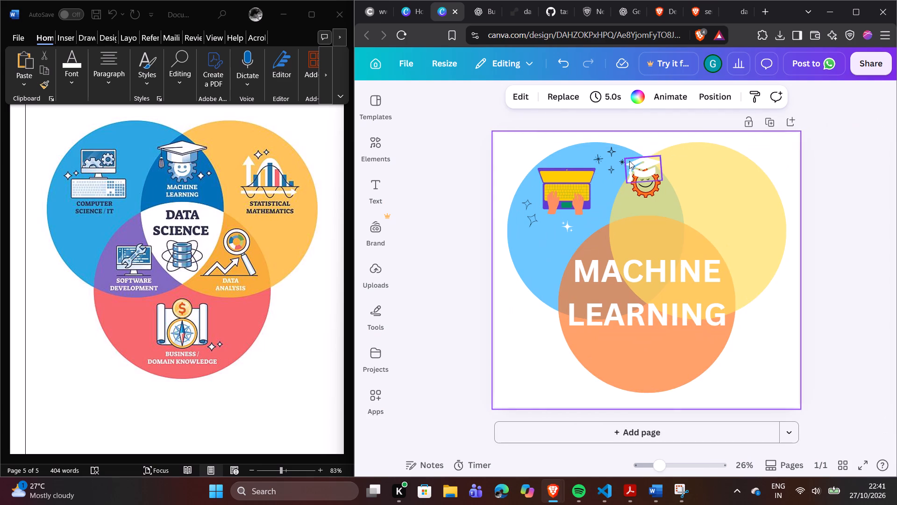
# Shrink the MACHINE LEARNING text to a font size of about 56.4 and place it below the gear icon in the blue-yellow overlap.
pyautogui.click(670, 288)
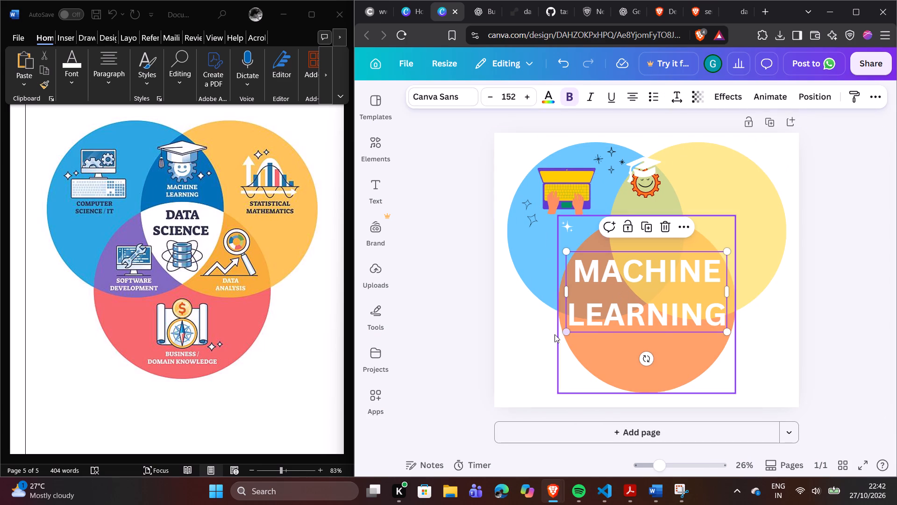
pyautogui.moveTo(567, 332); pyautogui.dragTo(641, 227)
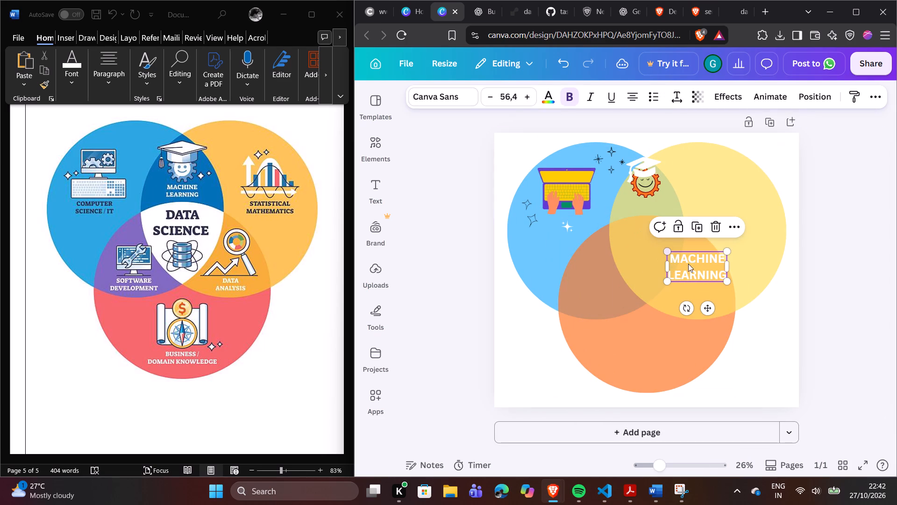
pyautogui.moveTo(702, 271); pyautogui.dragTo(649, 216)
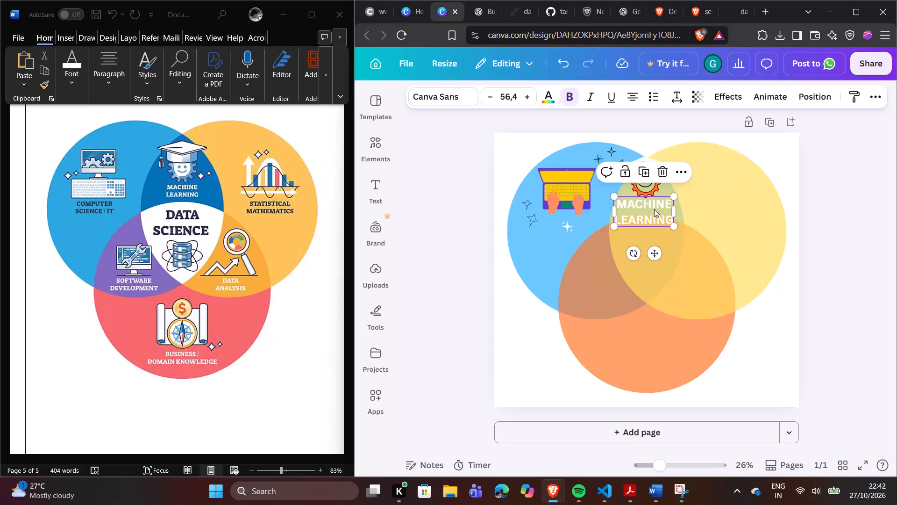
pyautogui.click(663, 253)
# Recolour all of the MACHINE LEARNING text with the purple already used in this design.
pyautogui.click(669, 213)
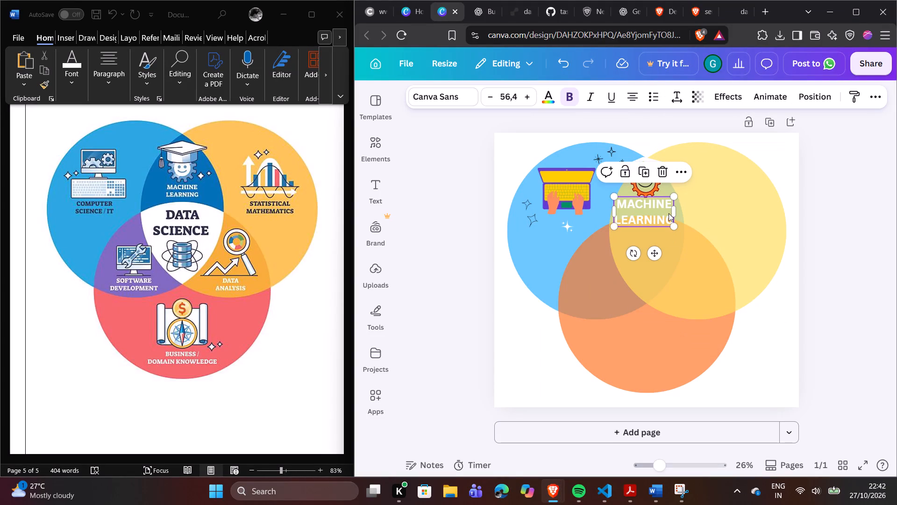
pyautogui.click(667, 215)
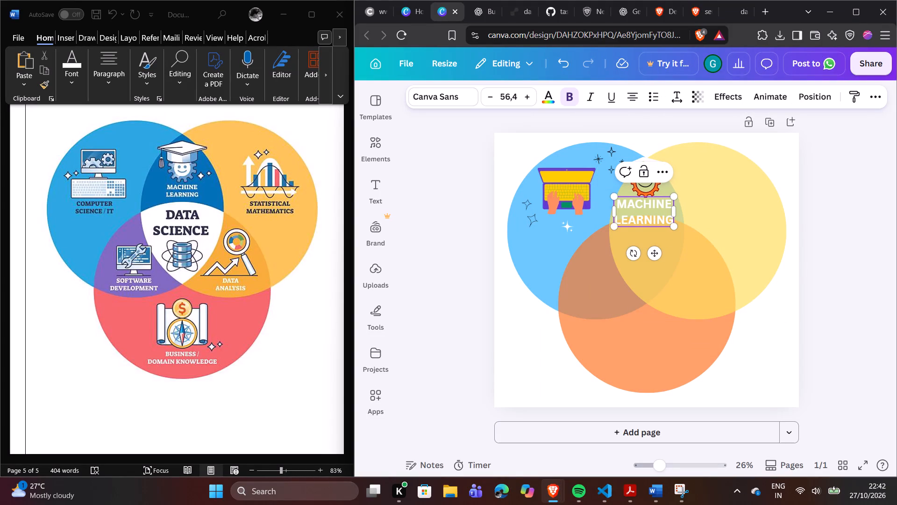
pyautogui.click(668, 215)
pyautogui.doubleClick(666, 215)
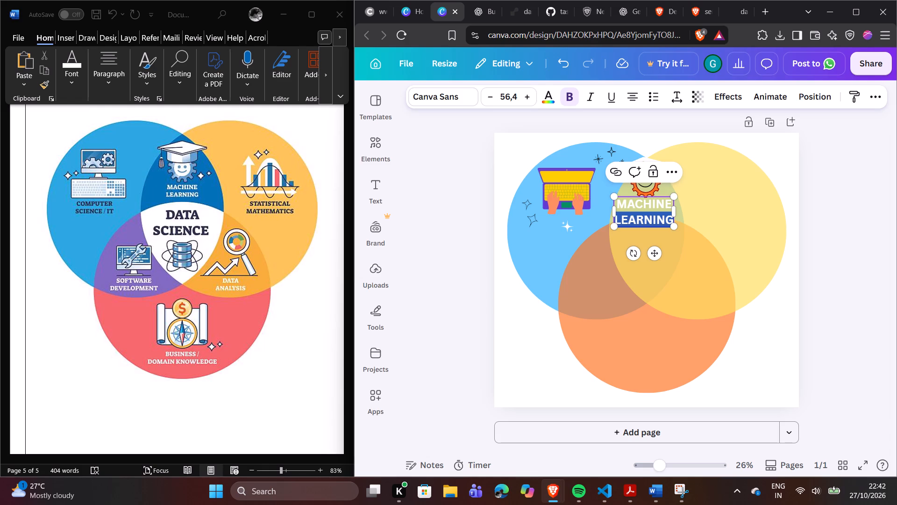
pyautogui.hotkey('ctrl', 'a')
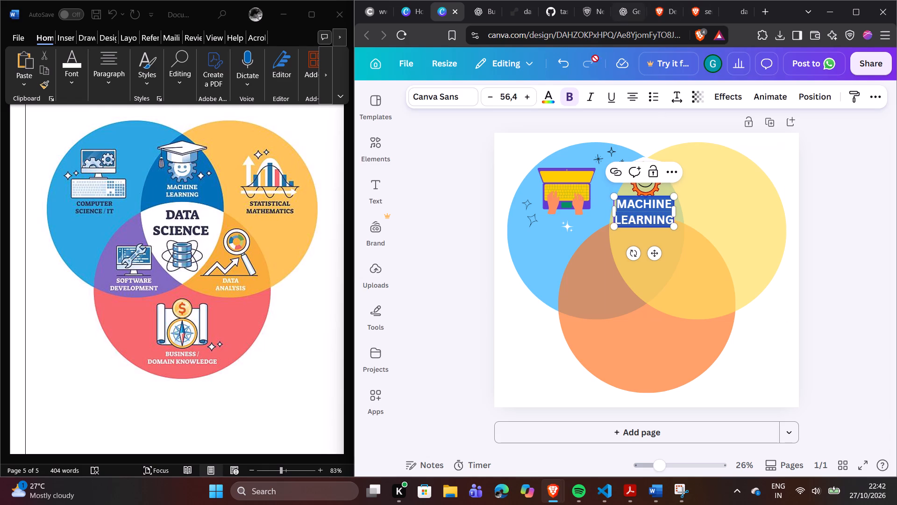
pyautogui.click(548, 96)
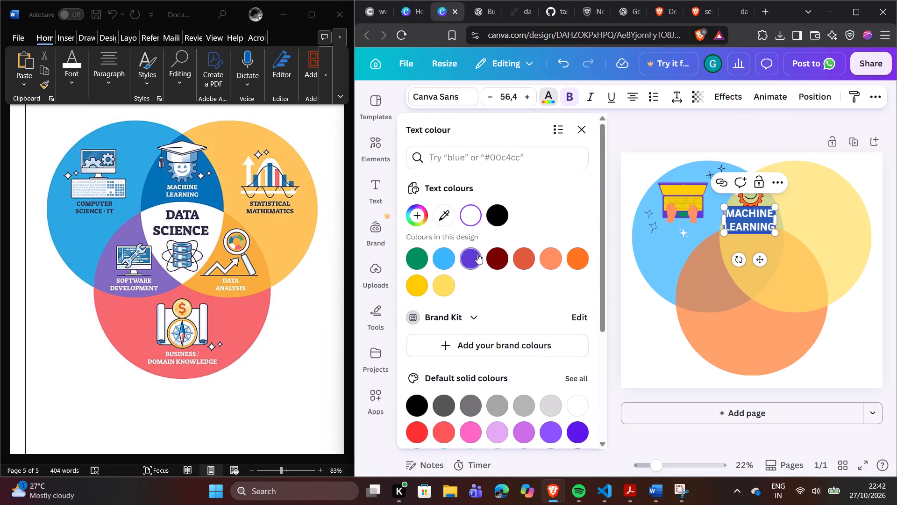
pyautogui.click(476, 253)
pyautogui.scroll(1, 476, 253)
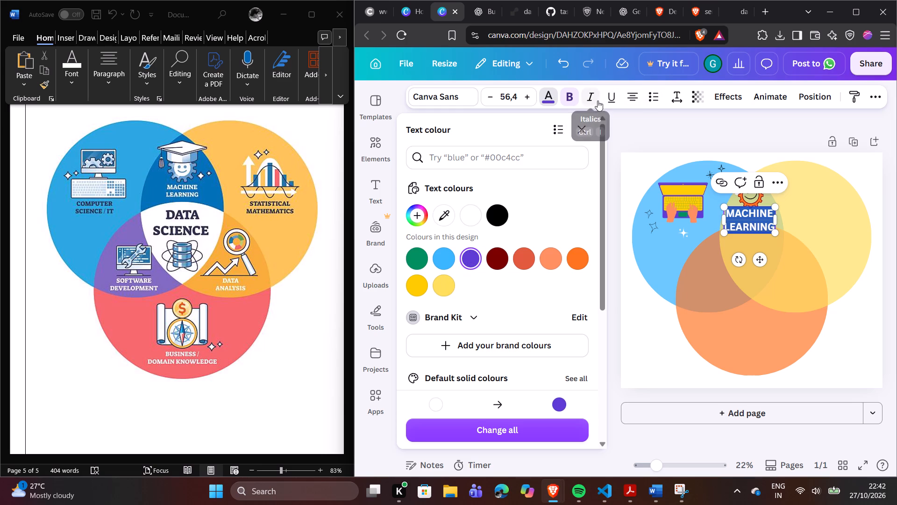
pyautogui.doubleClick(634, 129)
# Shrink the MACHINE LEARNING text to font size 38 and centre it below the gear icon in the blue-yellow overlap.
pyautogui.click(664, 205)
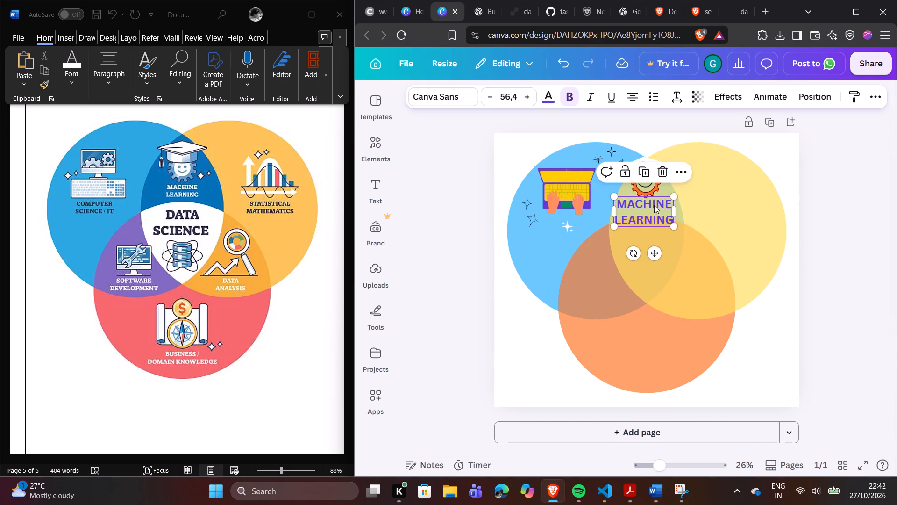
pyautogui.moveTo(615, 225); pyautogui.dragTo(627, 207)
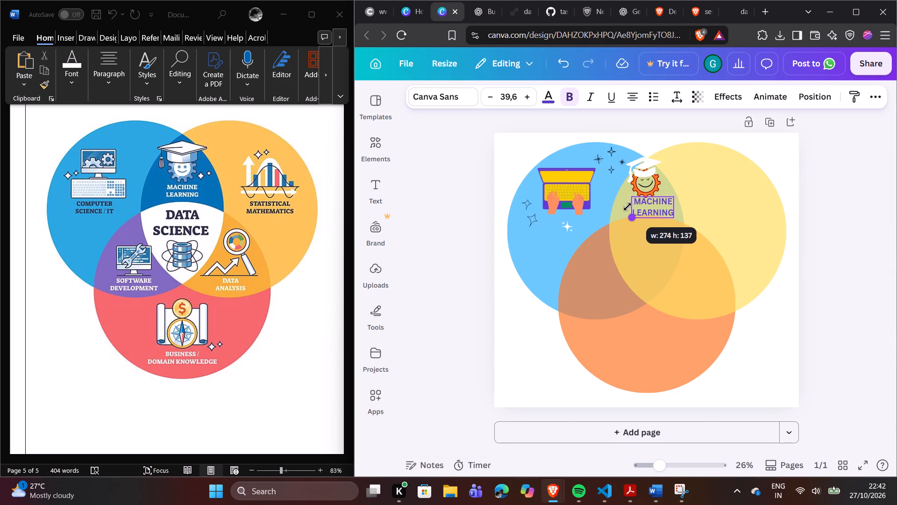
pyautogui.moveTo(627, 207); pyautogui.dragTo(629, 205)
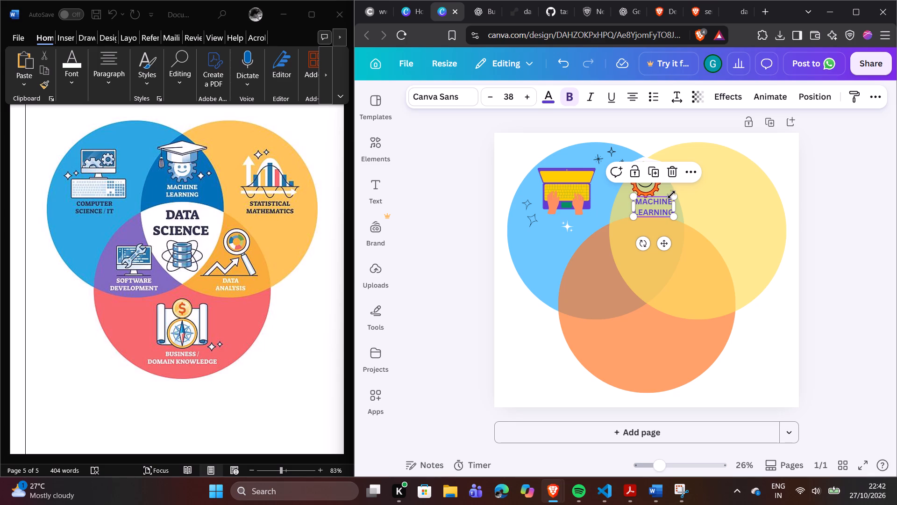
pyautogui.moveTo(673, 205); pyautogui.dragTo(680, 205)
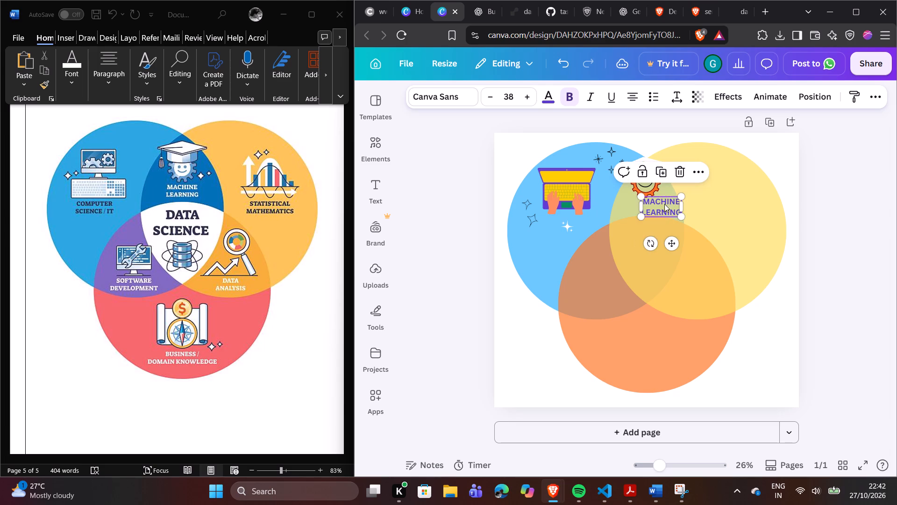
pyautogui.moveTo(662, 205); pyautogui.dragTo(648, 207)
pyautogui.click(696, 204)
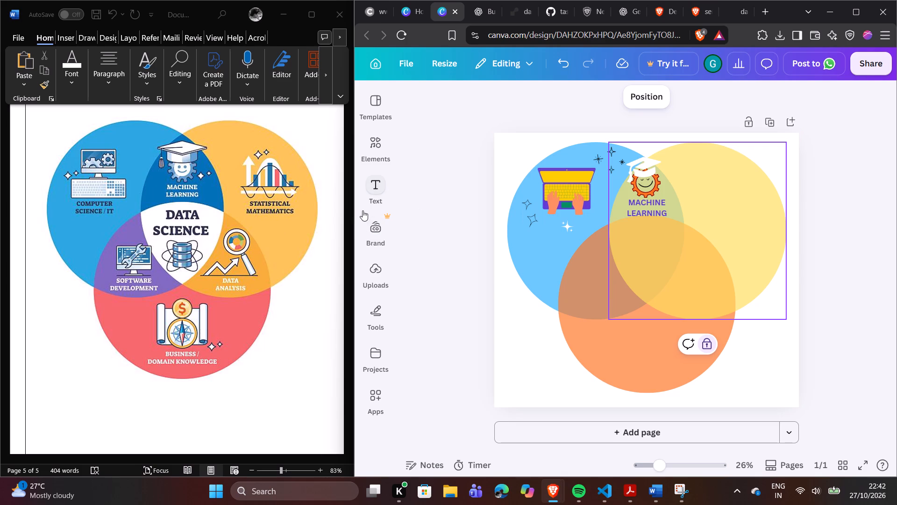
# Add a subheading text box reading DATA.
pyautogui.click(372, 195)
pyautogui.click(456, 316)
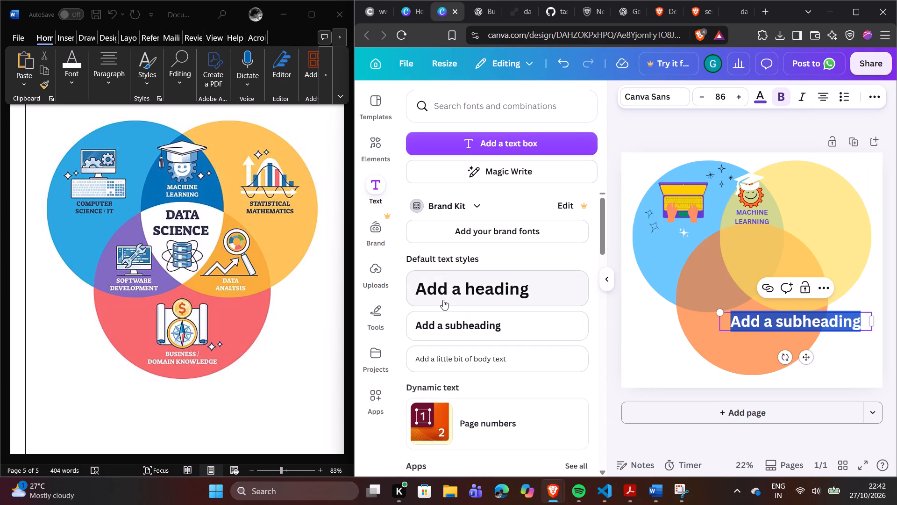
pyautogui.hotkey('shift', 'd')
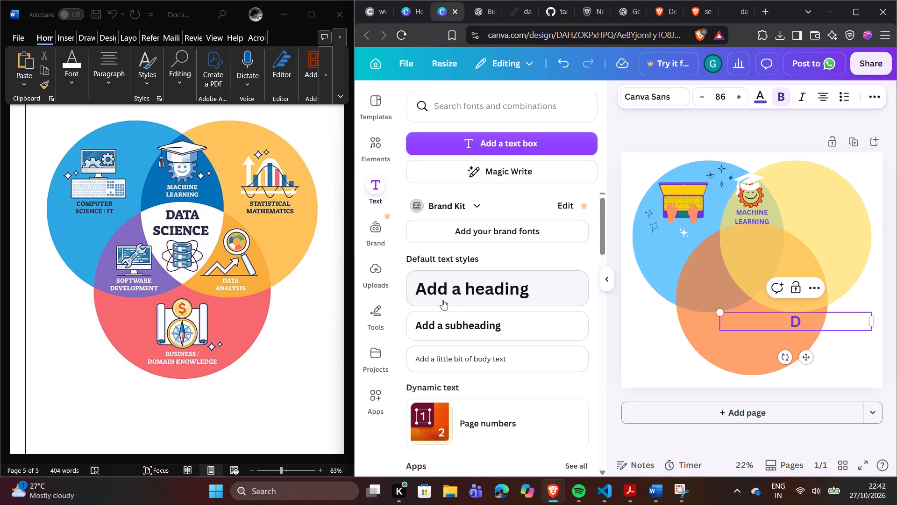
pyautogui.hotkey('shift', 'a')
pyautogui.write('TA')
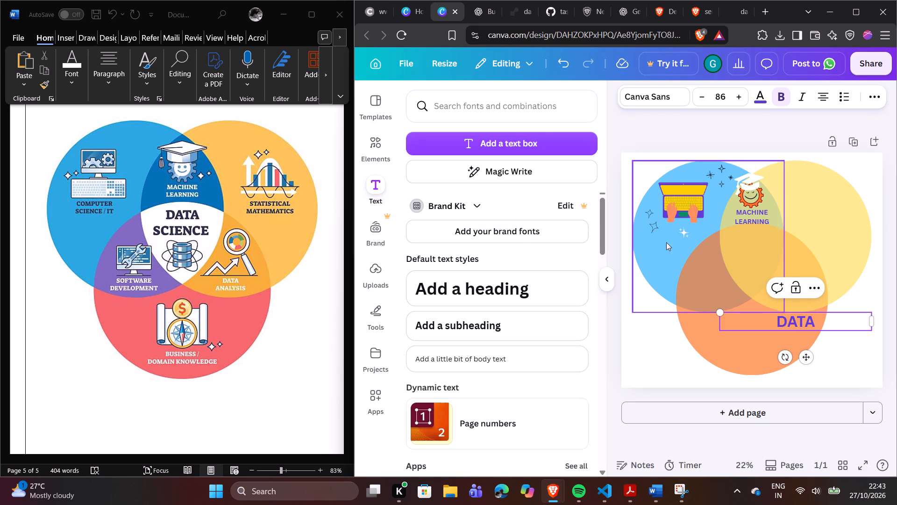
# Recolour the MACHINE LEARNING text black and apply the change to all matching purple on the page.
pyautogui.tripleClick(751, 220)
pyautogui.click(751, 220)
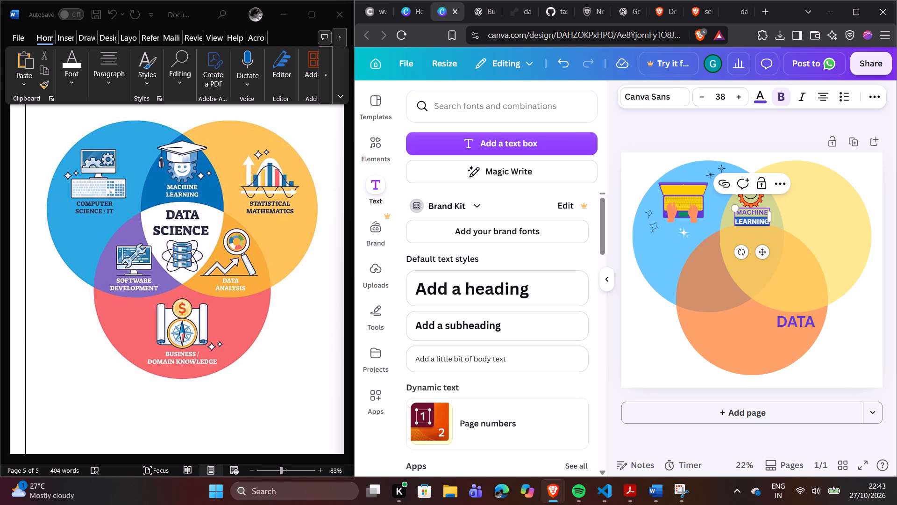
pyautogui.hotkey('ctrl', 'a')
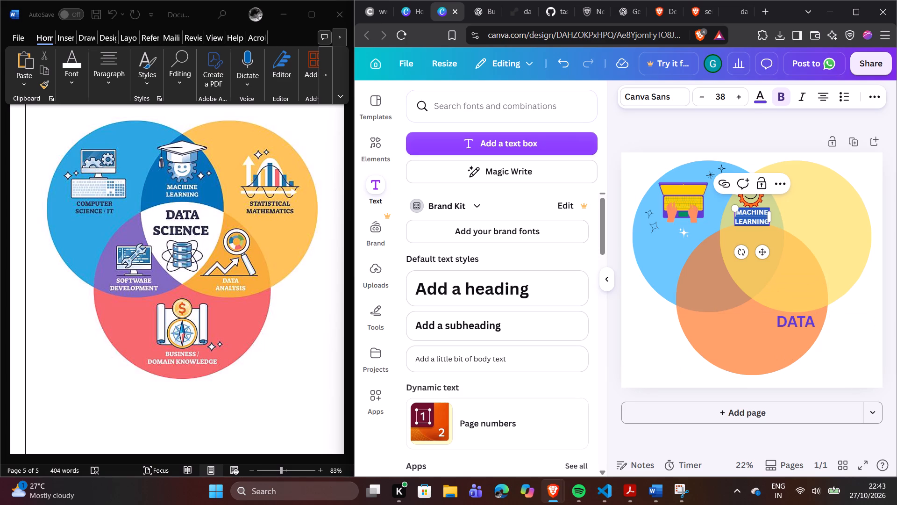
pyautogui.click(755, 99)
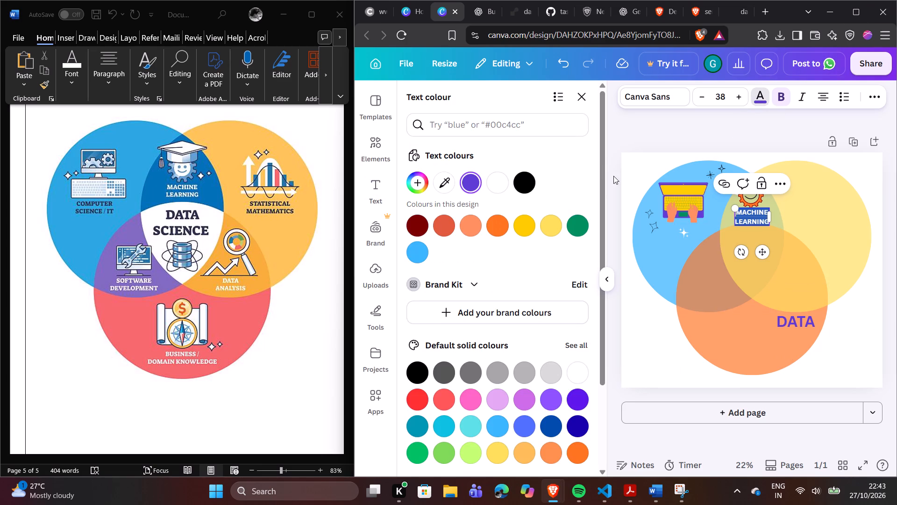
pyautogui.click(520, 178)
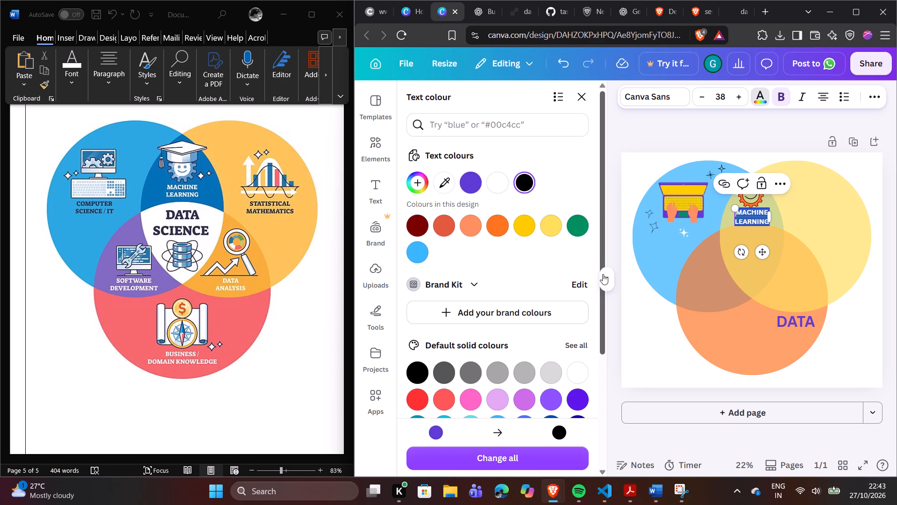
pyautogui.click(552, 451)
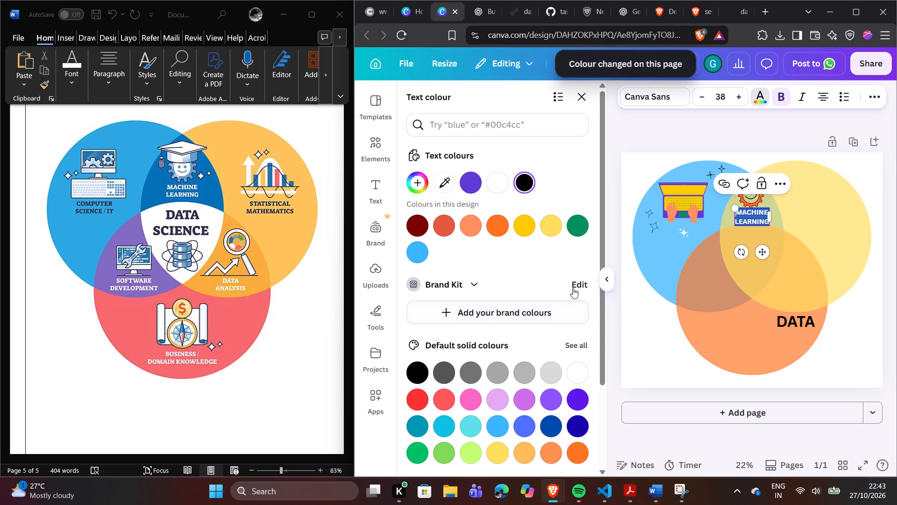
pyautogui.click(606, 282)
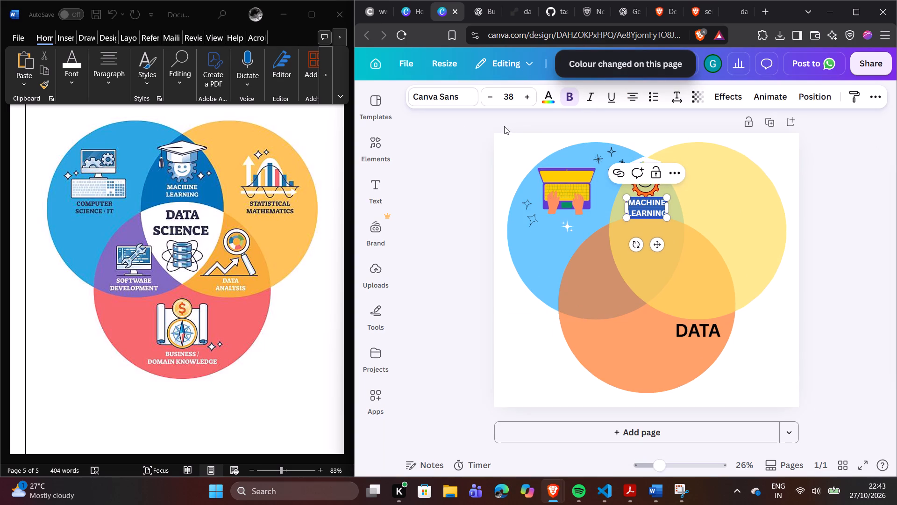
pyautogui.click(464, 129)
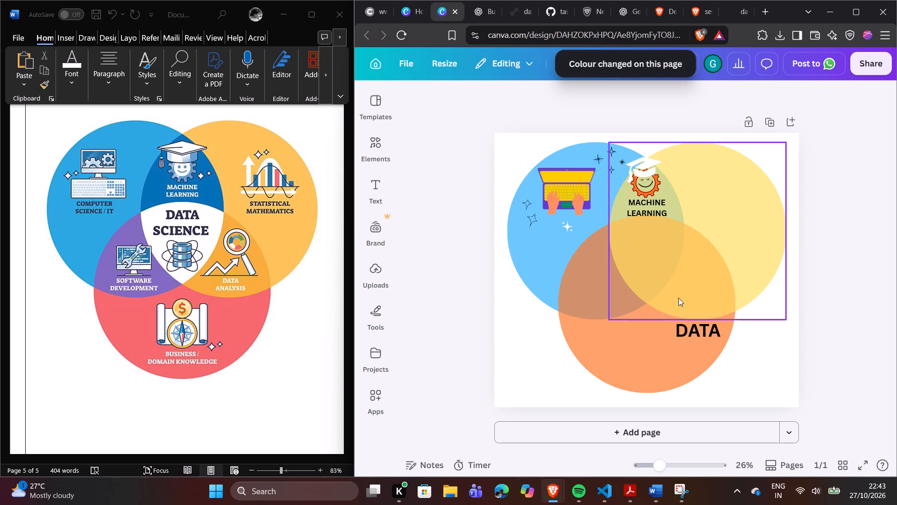
# Add SCIENCE as a second line below DATA in the same text box.
pyautogui.doubleClick(693, 339)
pyautogui.click(726, 329)
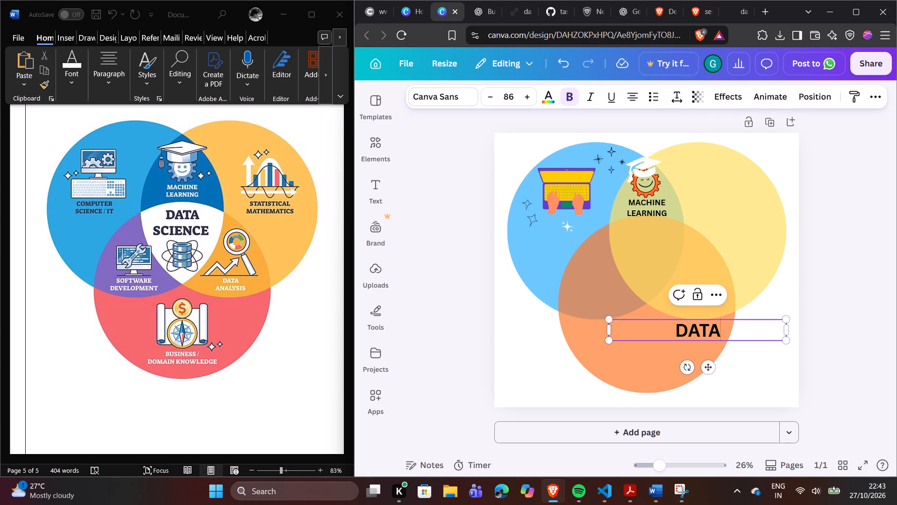
pyautogui.press('Return')
pyautogui.hotkey('shift', 's')
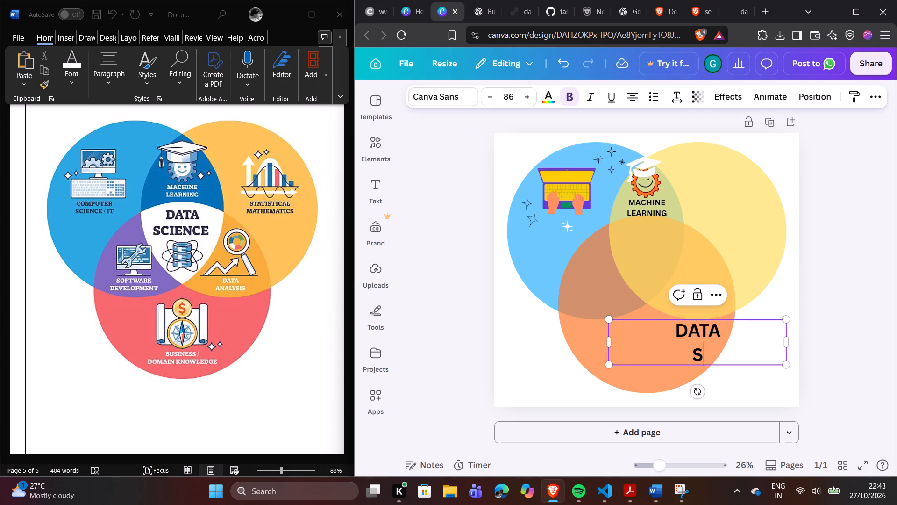
pyautogui.hotkey('shift', 'c')
pyautogui.hotkey('shift', 'i')
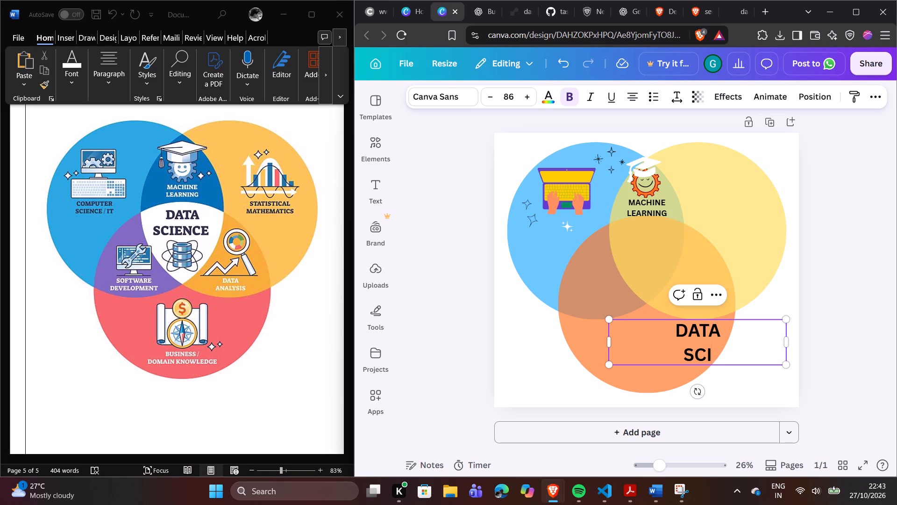
pyautogui.hotkey('shift', 'e')
pyautogui.hotkey('shift', 'n')
pyautogui.hotkey('shift', 'c')
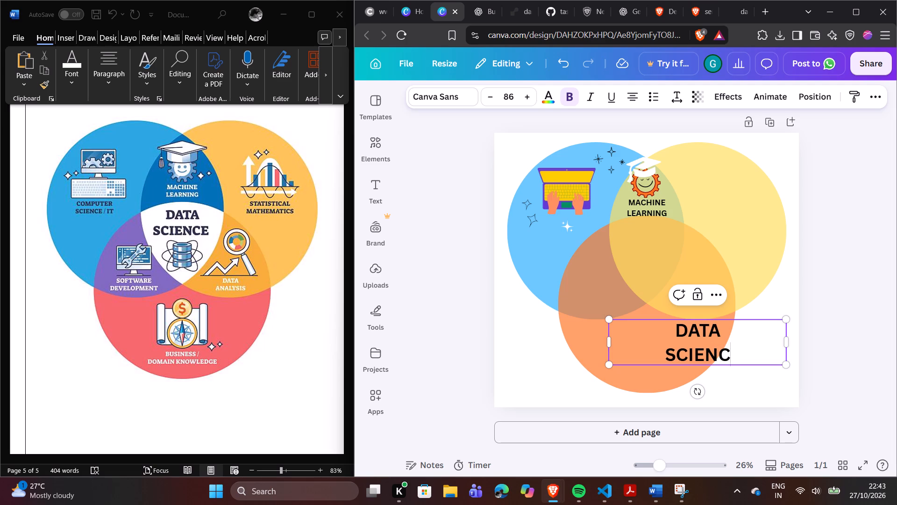
pyautogui.hotkey('shift', 'e')
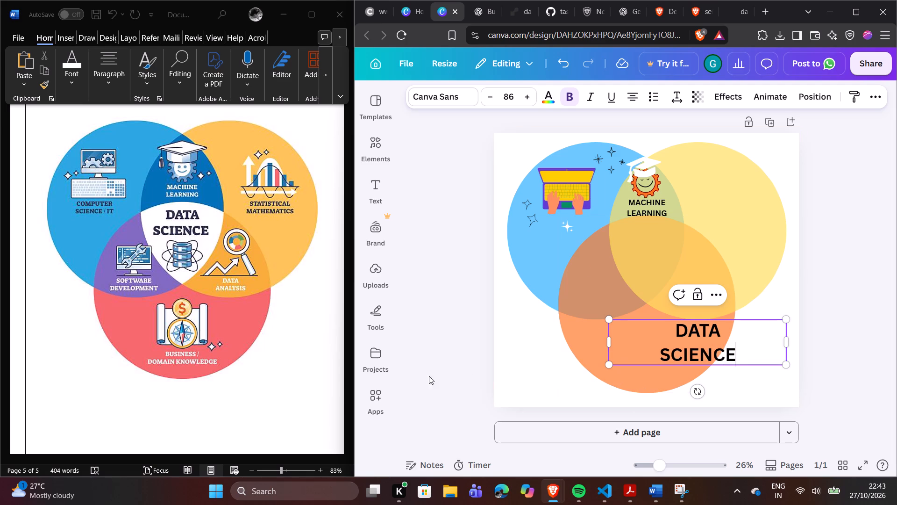
pyautogui.click(418, 384)
# Narrow the DATA SCIENCE text box to fit closely around its two lines and shift it slightly towards the orange circle.
pyautogui.click(703, 350)
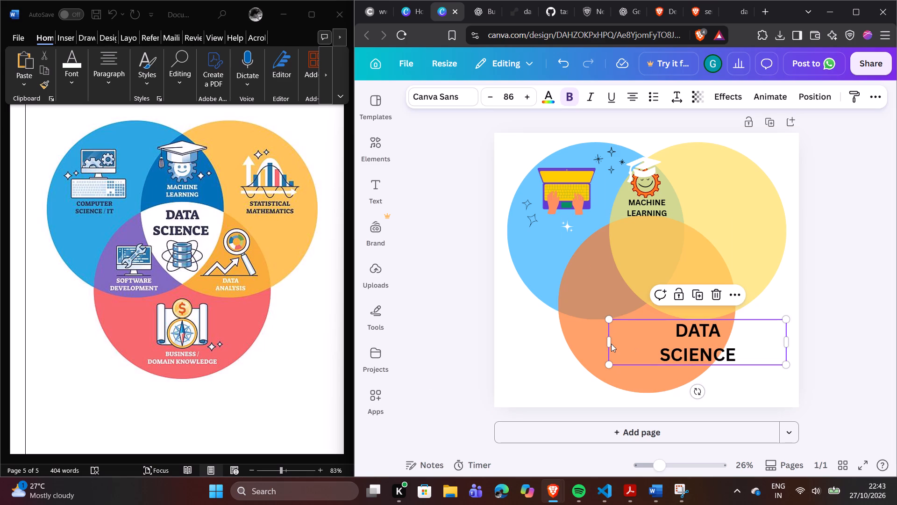
pyautogui.moveTo(606, 343); pyautogui.dragTo(672, 346)
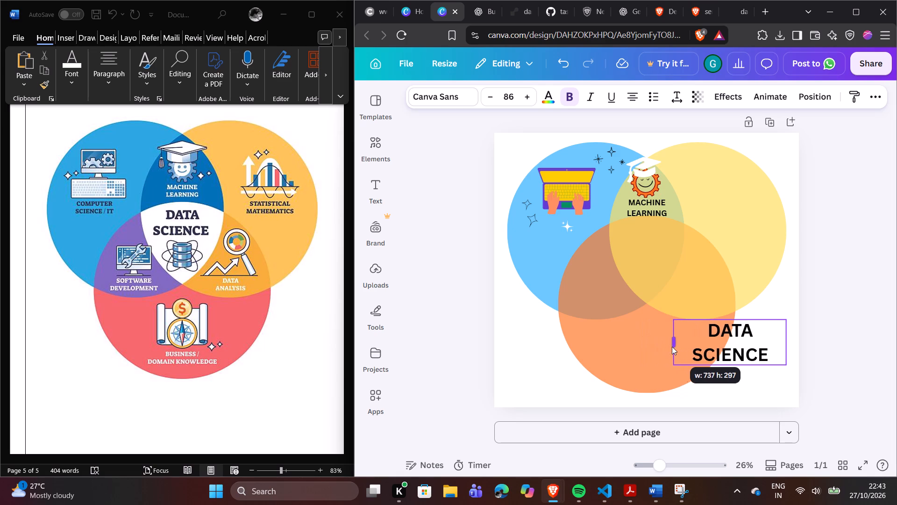
pyautogui.moveTo(672, 346); pyautogui.dragTo(686, 347)
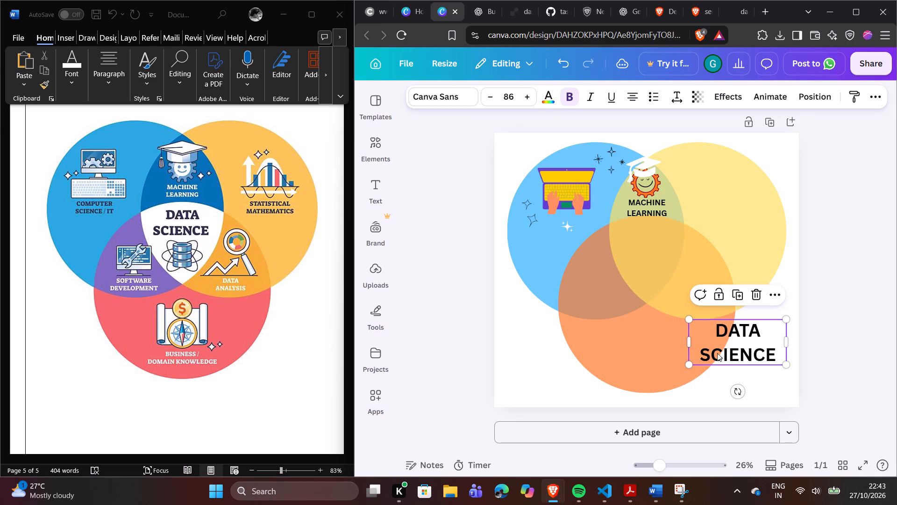
pyautogui.moveTo(774, 354); pyautogui.dragTo(760, 354)
# Change the font of both lines of the DATA SCIENCE text to Horizon.
pyautogui.doubleClick(759, 354)
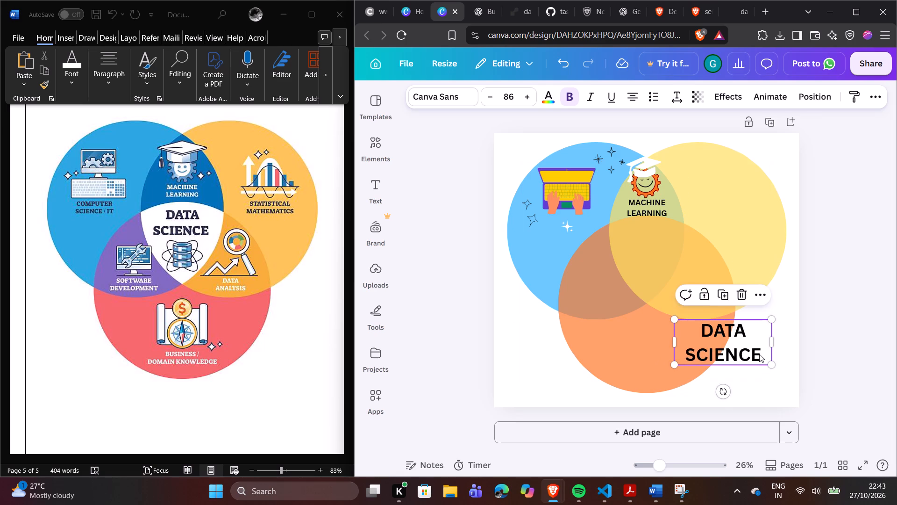
pyautogui.click(762, 354)
pyautogui.moveTo(762, 354); pyautogui.dragTo(696, 337)
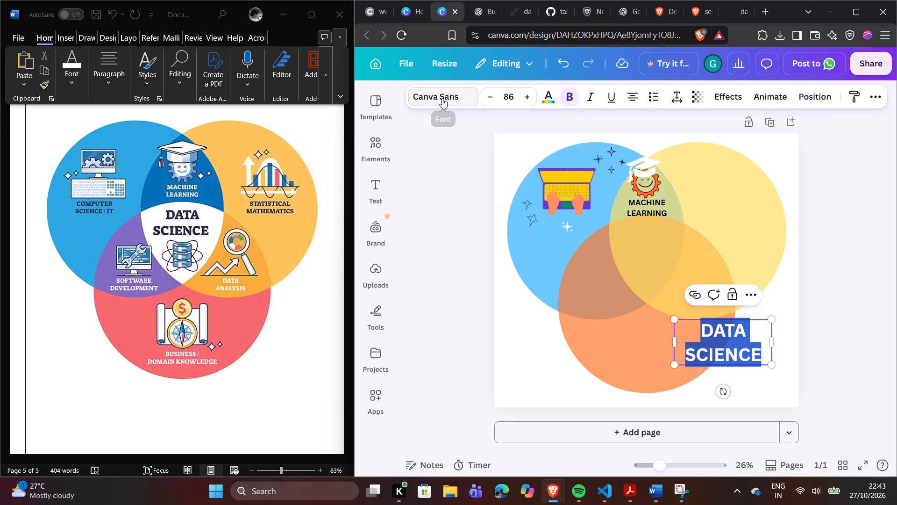
pyautogui.click(442, 98)
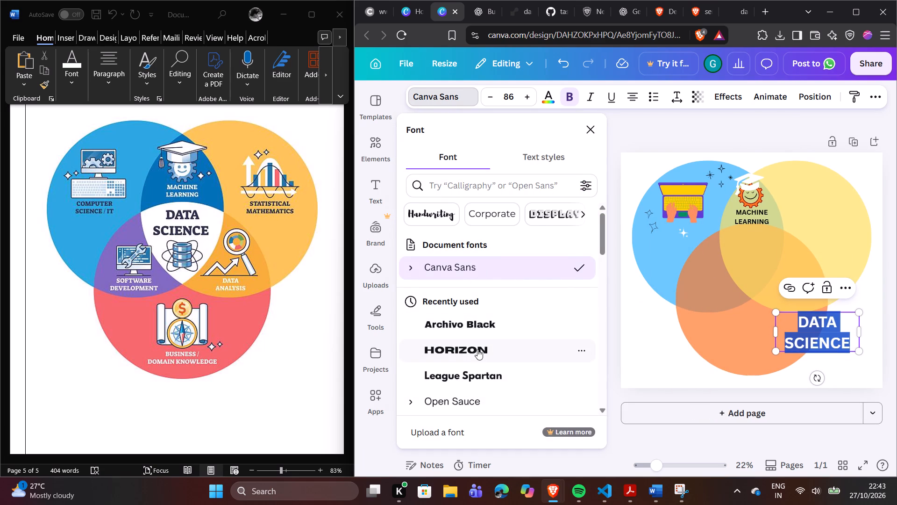
pyautogui.click(477, 349)
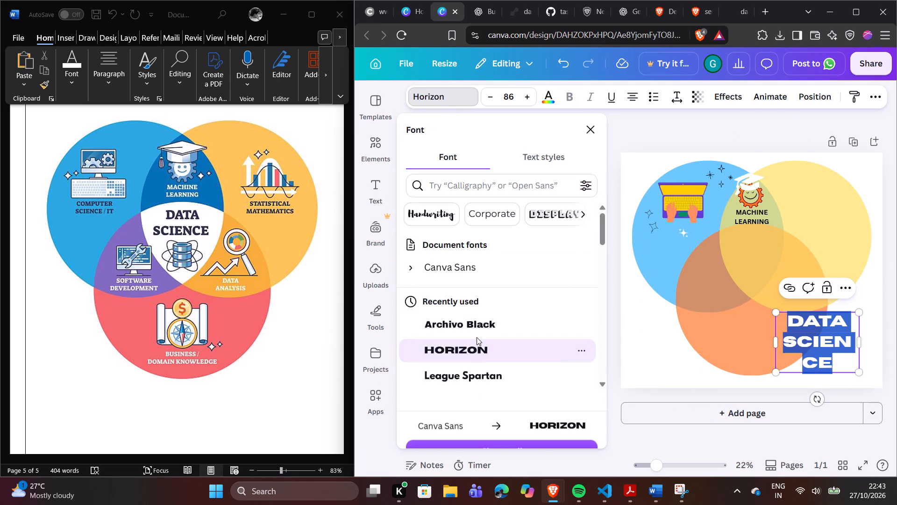
pyautogui.click(639, 336)
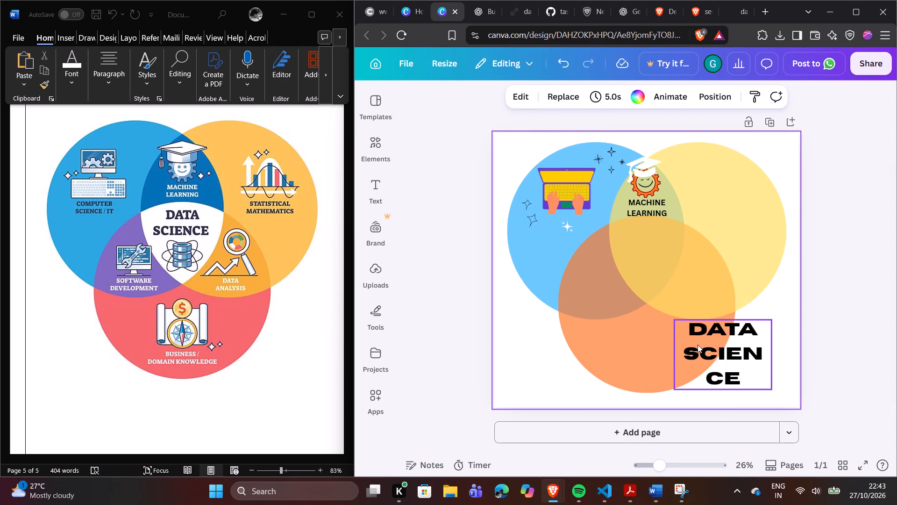
# Widen the DATA SCIENCE text box so that SCIENCE fits on a single line.
pyautogui.click(698, 345)
pyautogui.moveTo(674, 353); pyautogui.dragTo(639, 358)
pyautogui.click(505, 360)
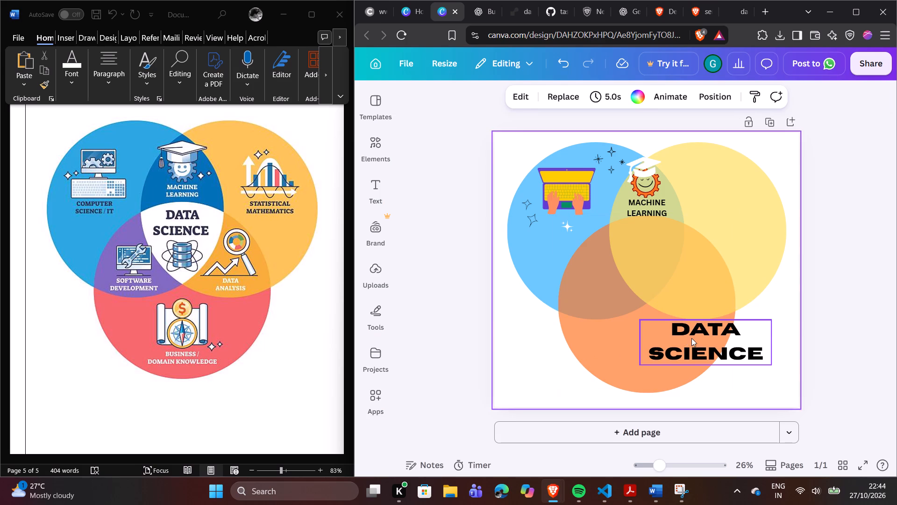
# Shrink the DATA SCIENCE text to font size 43 and place it directly below MACHINE LEARNING, at the top of the three-circle overlap.
pyautogui.moveTo(691, 338); pyautogui.dragTo(641, 238)
pyautogui.moveTo(723, 266); pyautogui.dragTo(662, 238)
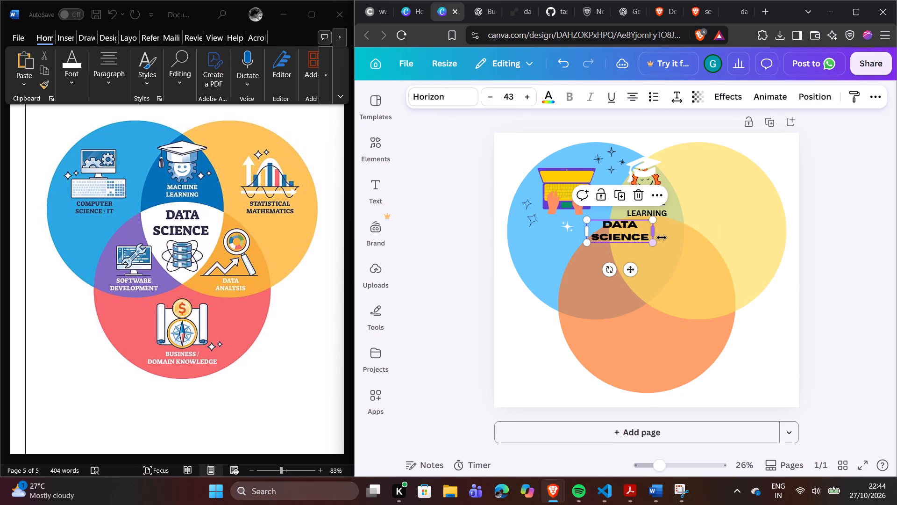
pyautogui.moveTo(627, 230); pyautogui.dragTo(651, 233)
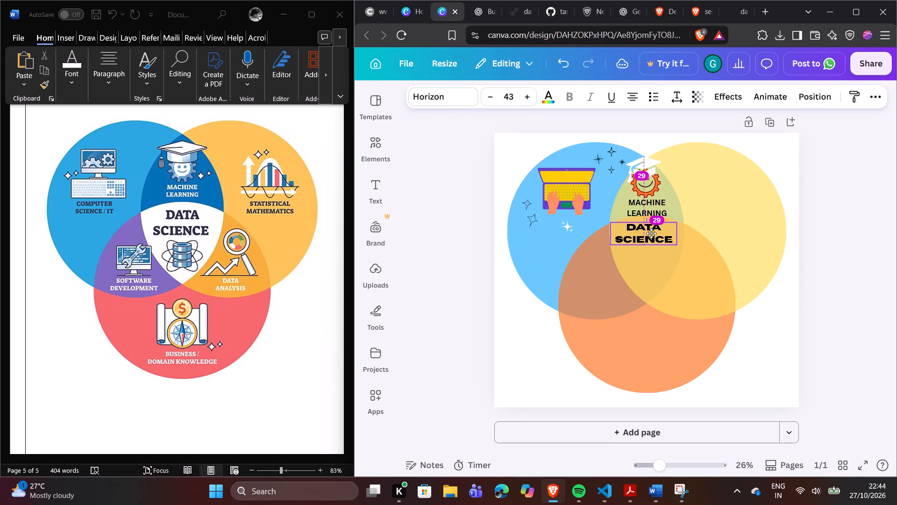
pyautogui.moveTo(651, 233); pyautogui.dragTo(653, 234)
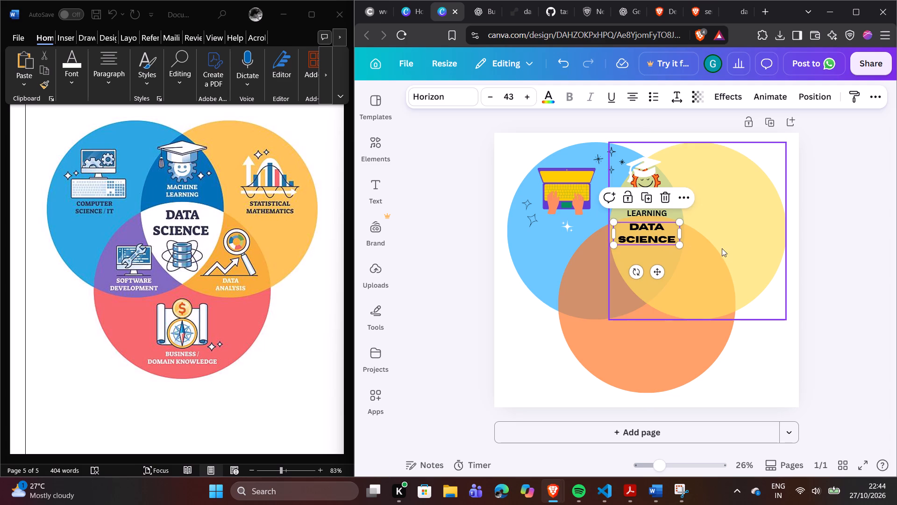
pyautogui.click(726, 248)
# Shrink the MACHINE LEARNING text to font size 34.1.
pyautogui.click(659, 207)
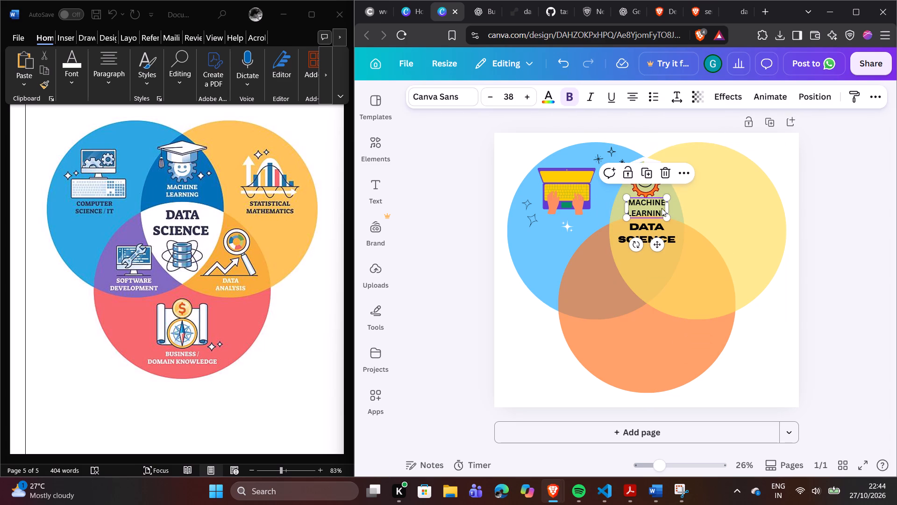
pyautogui.moveTo(667, 215); pyautogui.dragTo(659, 207)
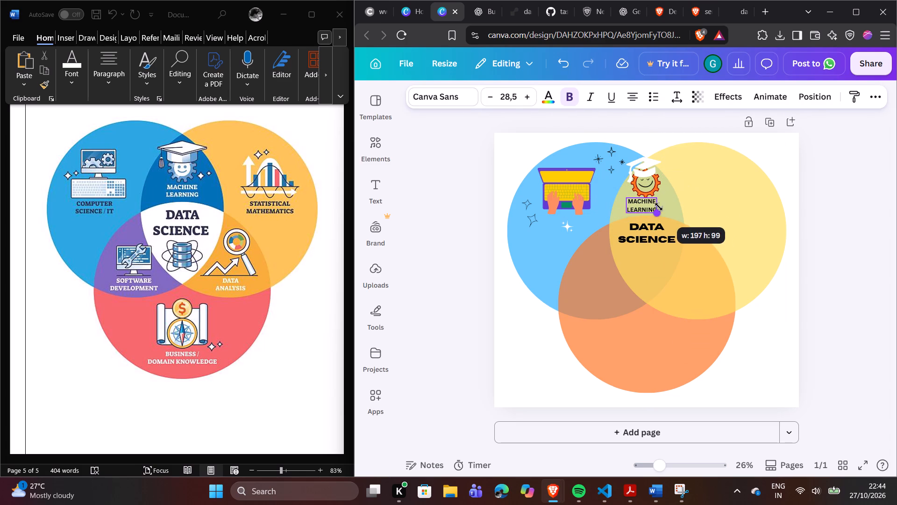
pyautogui.moveTo(659, 207); pyautogui.dragTo(666, 207)
pyautogui.click(699, 209)
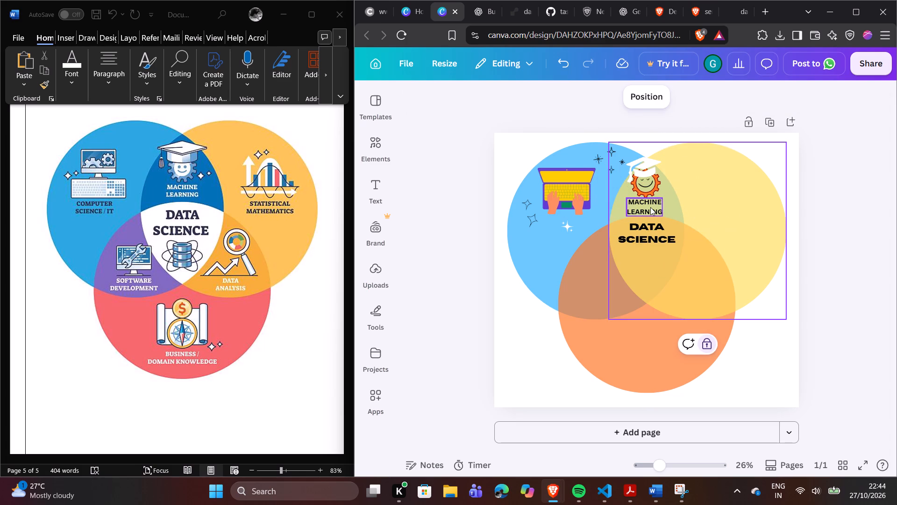
# Change the font of both lines of the MACHINE LEARNING text to Horizon.
pyautogui.click(650, 207)
pyautogui.click(654, 207)
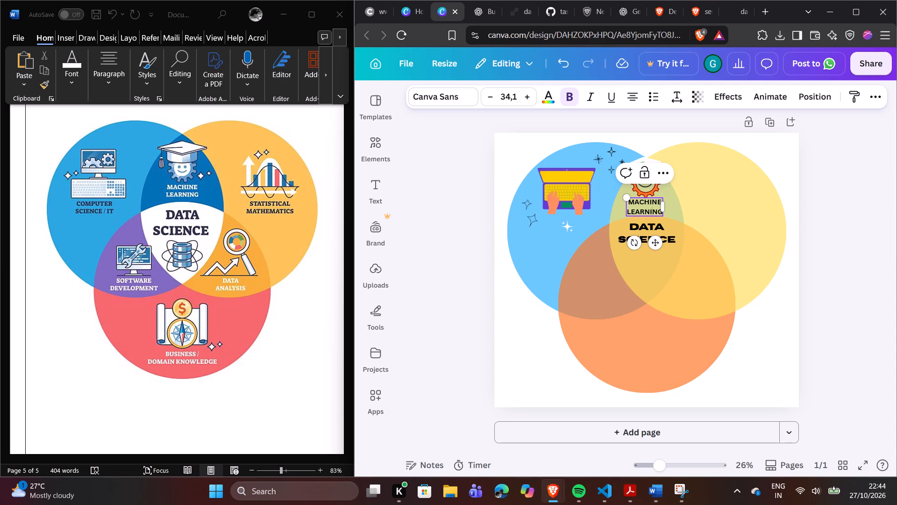
pyautogui.hotkey('ctrl', 'a')
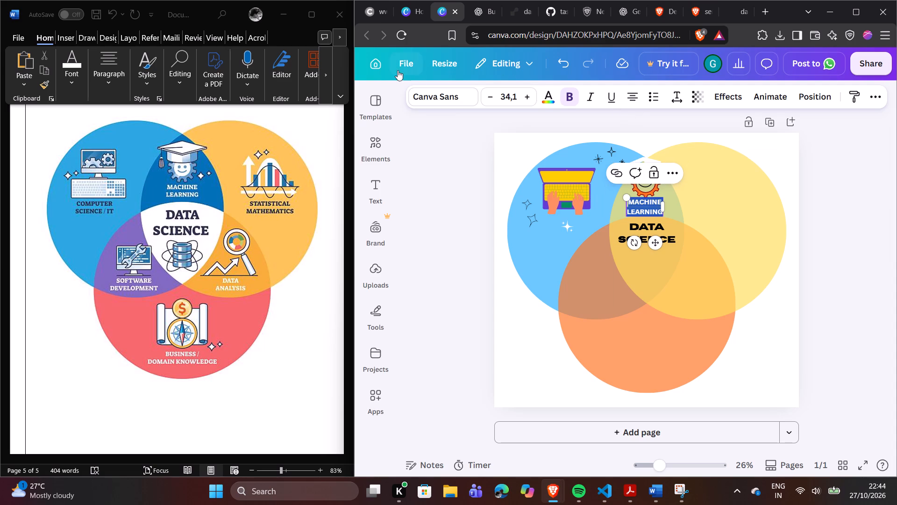
pyautogui.click(441, 90)
pyautogui.click(465, 295)
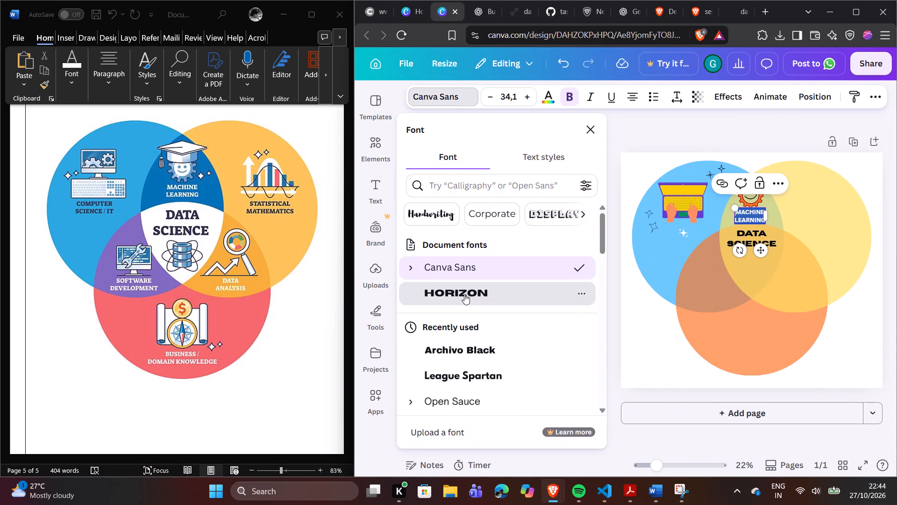
pyautogui.click(626, 338)
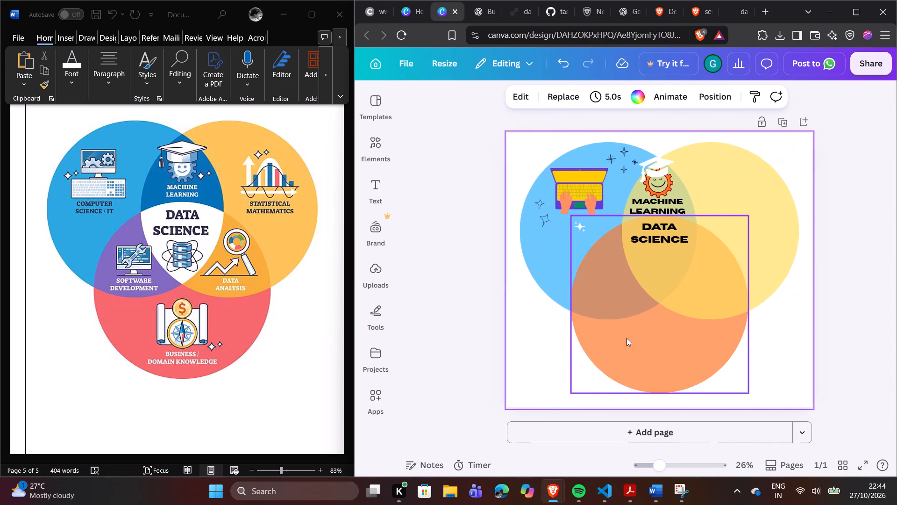
# Shrink the MACHINE LEARNING text to font size 26.9 and centre it between the gear face icon and DATA SCIENCE.
pyautogui.click(650, 203)
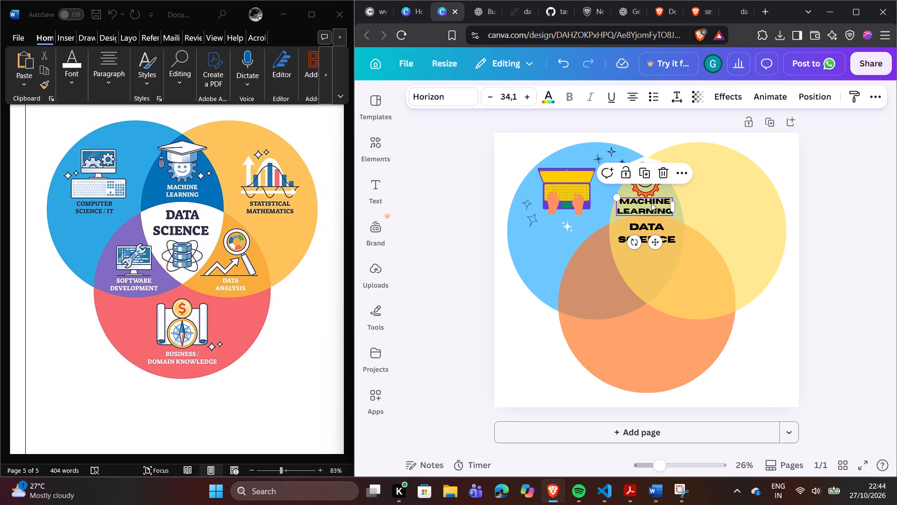
pyautogui.click(819, 216)
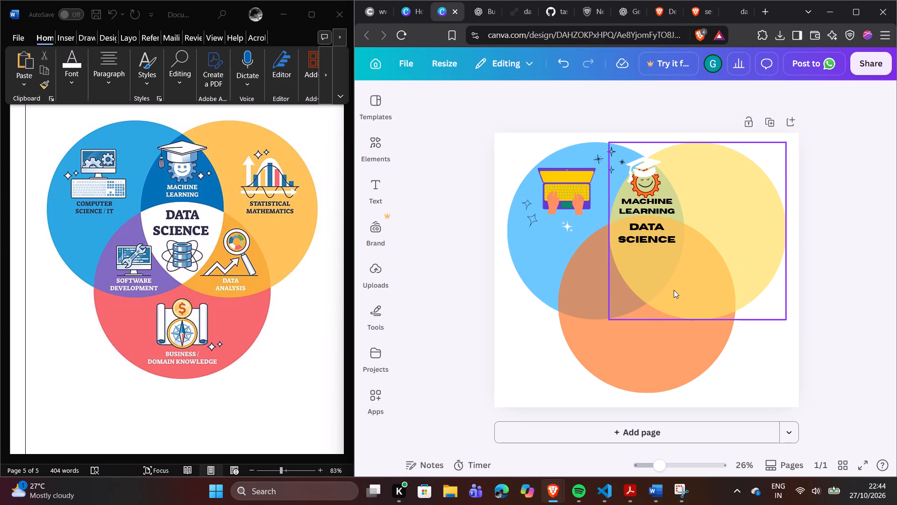
pyautogui.click(600, 308)
pyautogui.click(462, 358)
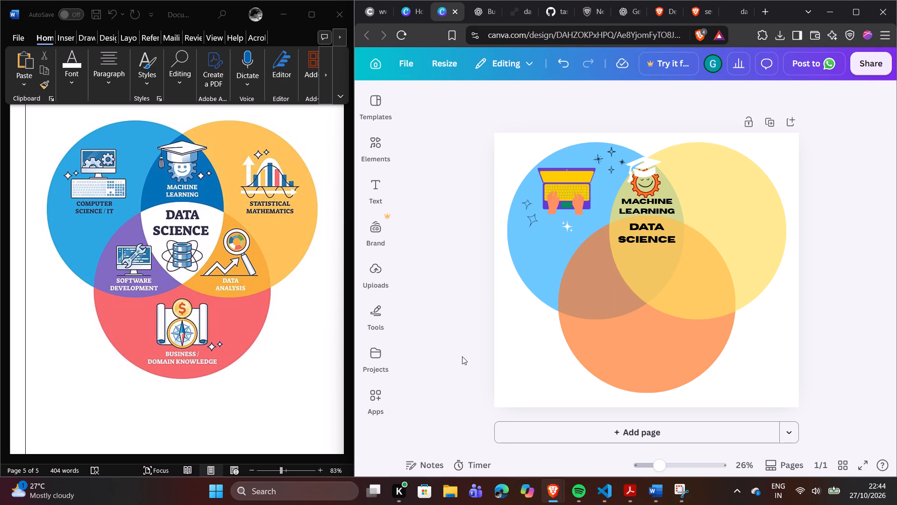
pyautogui.click(636, 203)
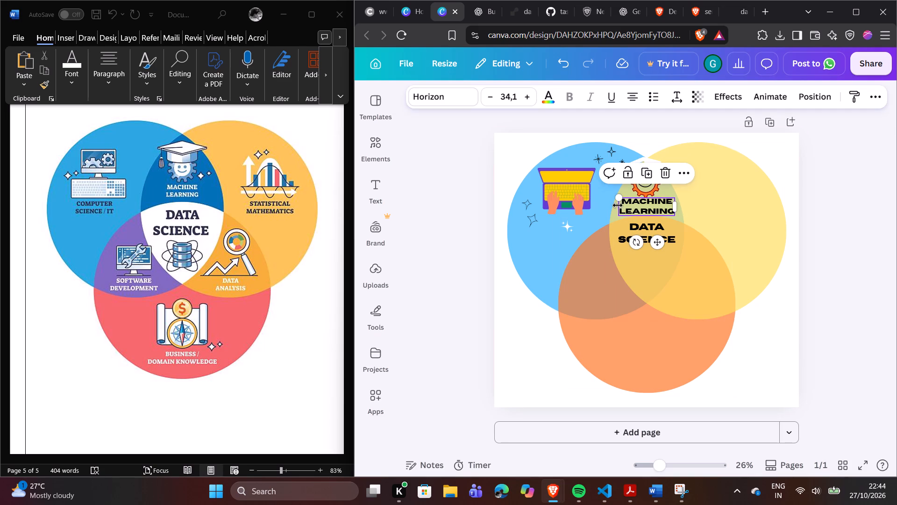
pyautogui.moveTo(620, 200); pyautogui.dragTo(626, 207)
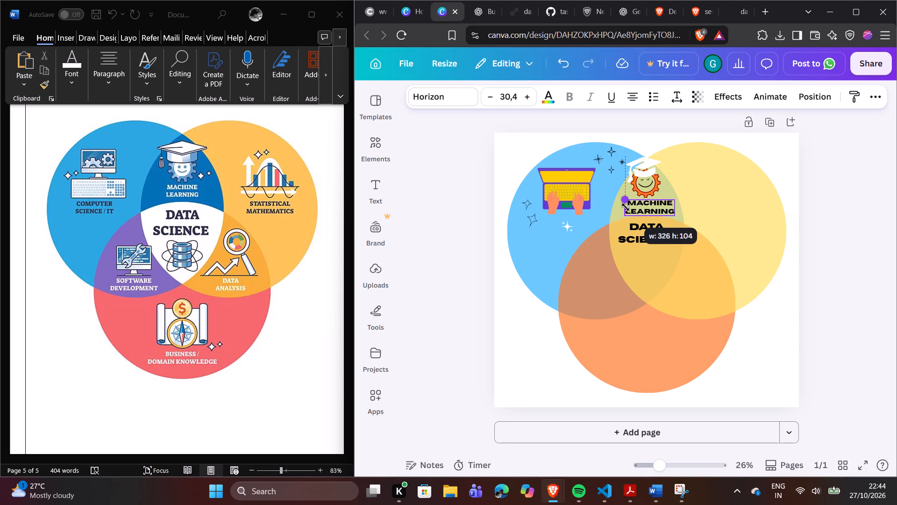
pyautogui.moveTo(626, 207); pyautogui.dragTo(634, 204)
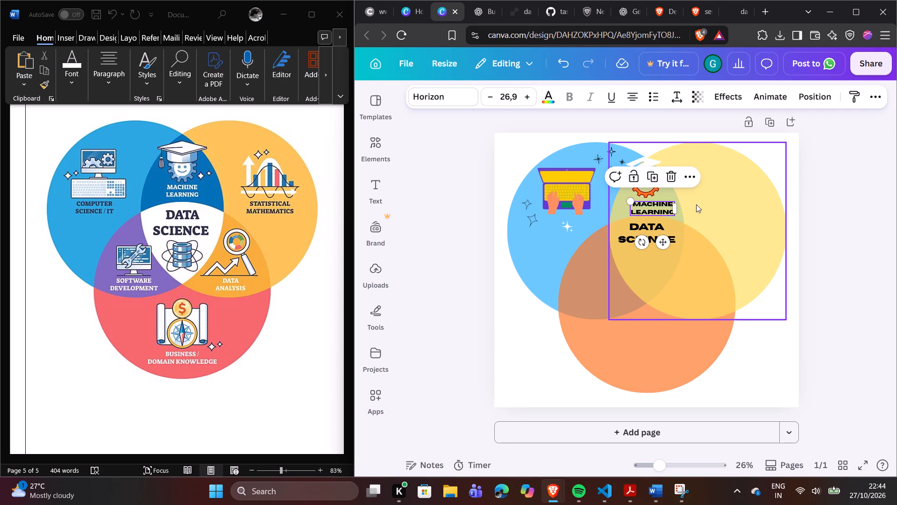
pyautogui.click(711, 204)
pyautogui.moveTo(659, 205); pyautogui.dragTo(653, 205)
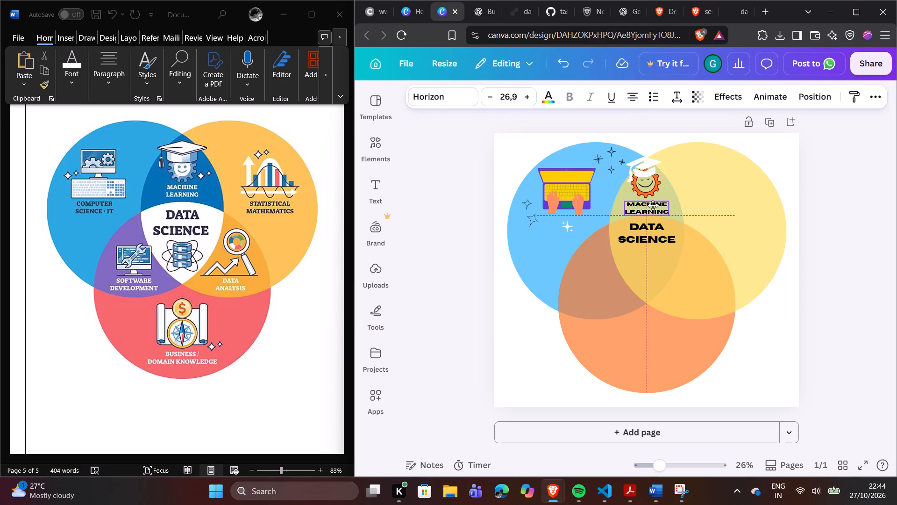
pyautogui.moveTo(653, 205); pyautogui.dragTo(652, 203)
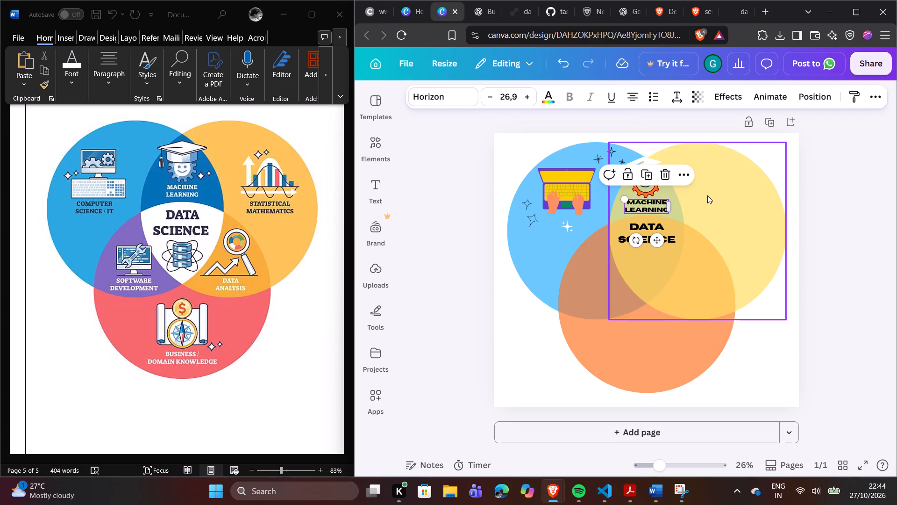
pyautogui.click(707, 195)
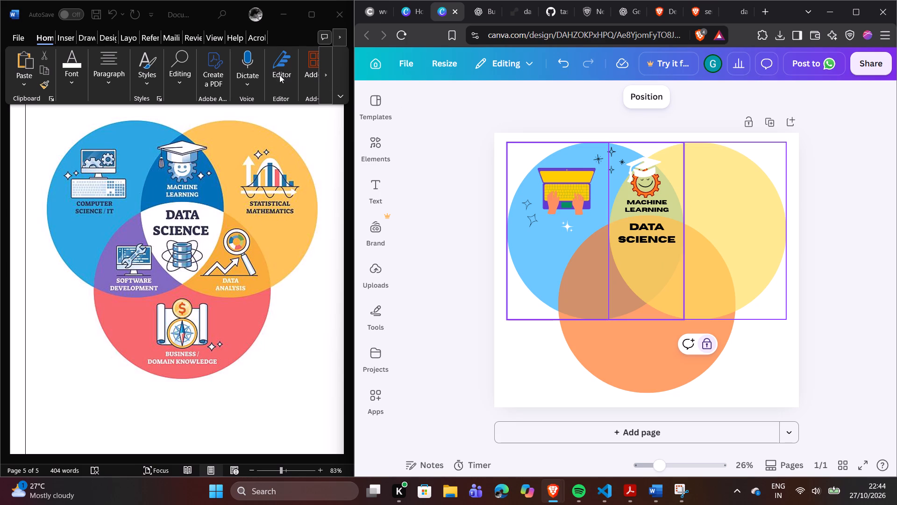
# Search the design elements for "data science" and look through the results for an atom-and-database icon.
pyautogui.click(381, 138)
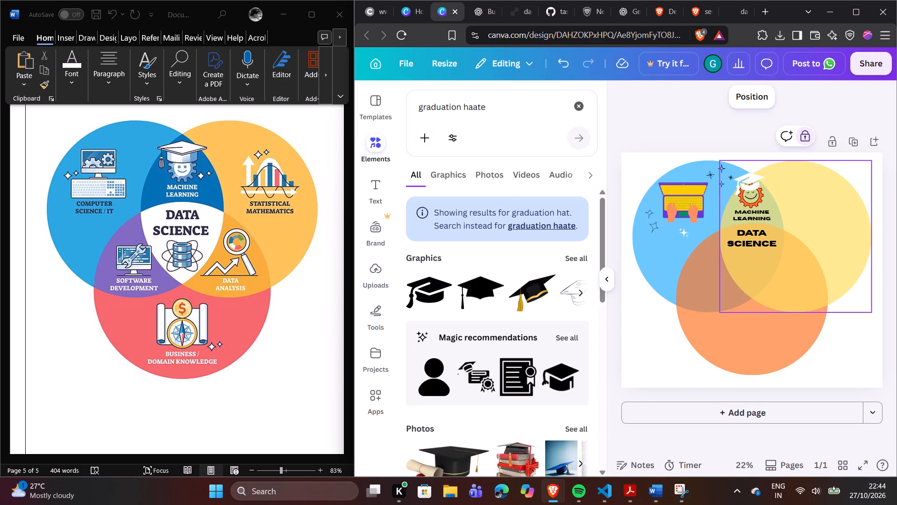
pyautogui.click(575, 107)
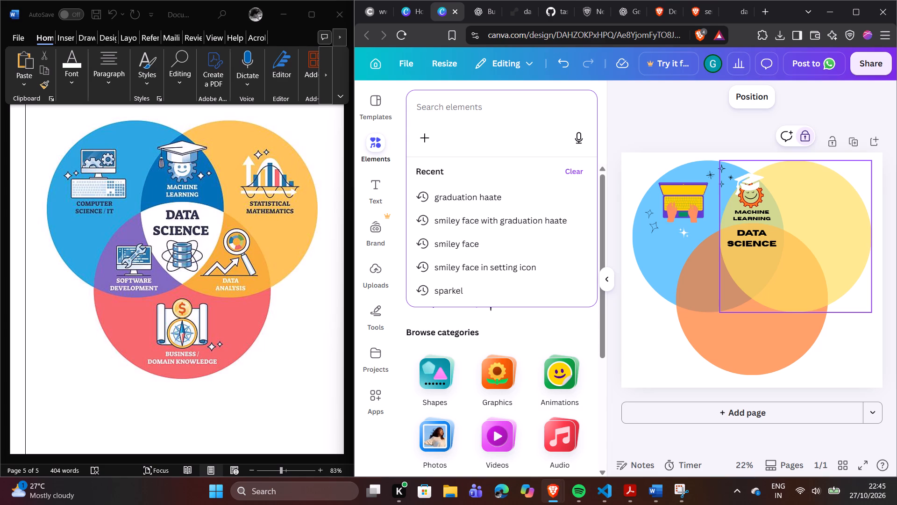
pyautogui.write('data')
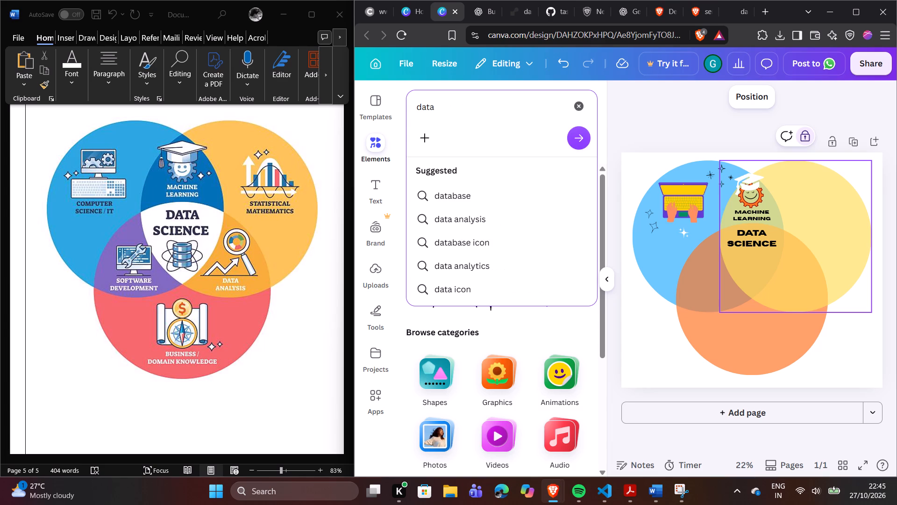
pyautogui.press('space')
pyautogui.write('sci')
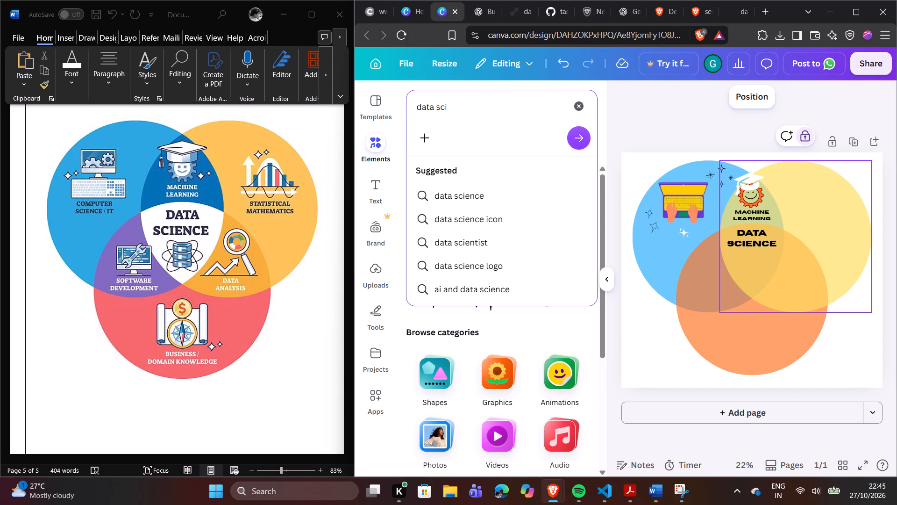
pyautogui.write('ence')
pyautogui.press('Return')
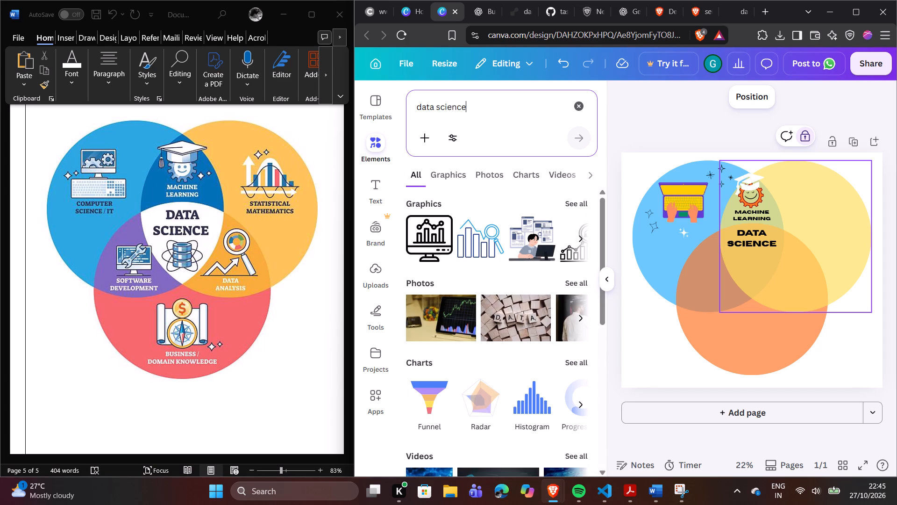
pyautogui.click(576, 241)
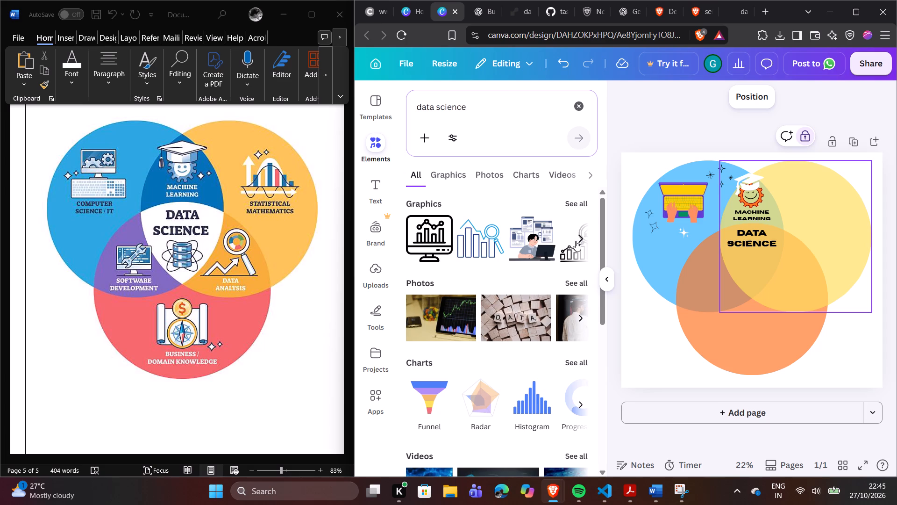
pyautogui.click(576, 241)
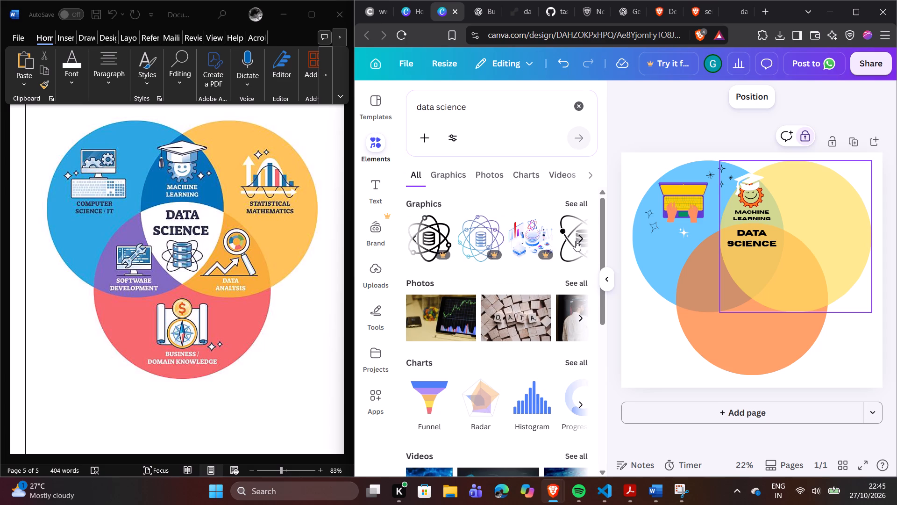
pyautogui.click(575, 238)
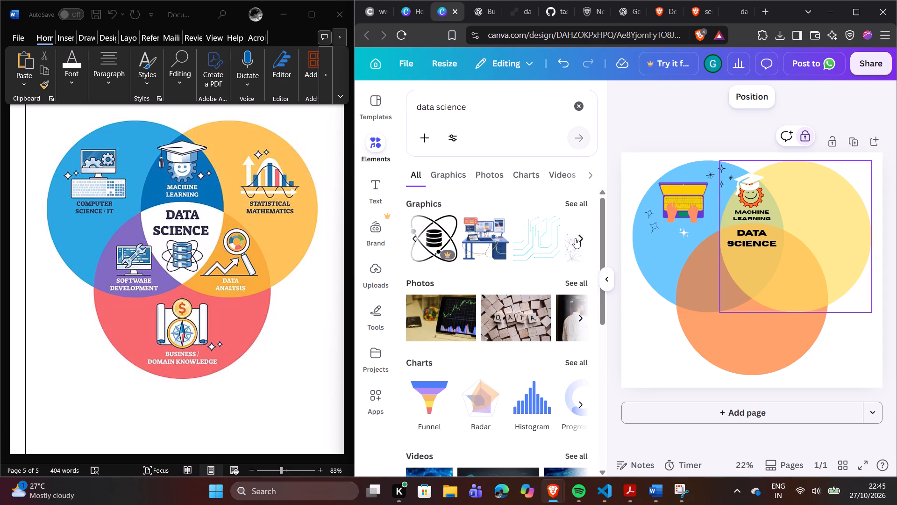
pyautogui.click(575, 238)
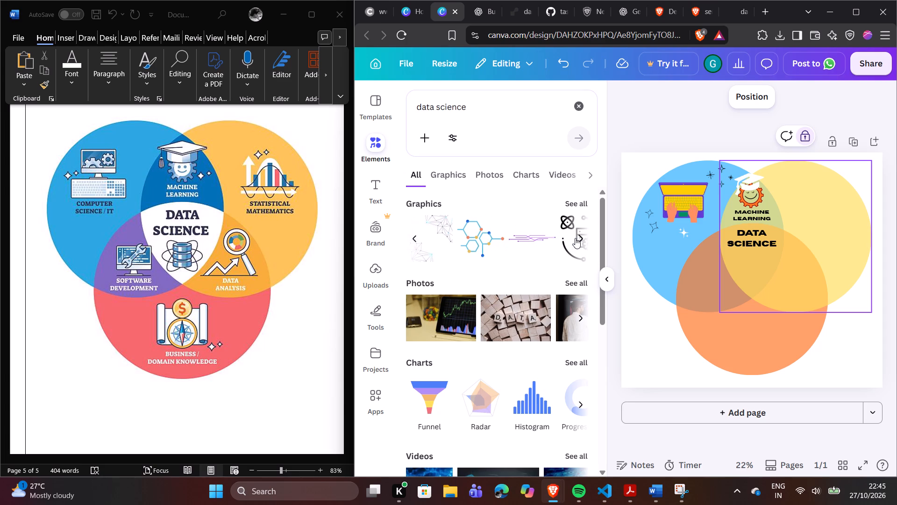
pyautogui.click(575, 238)
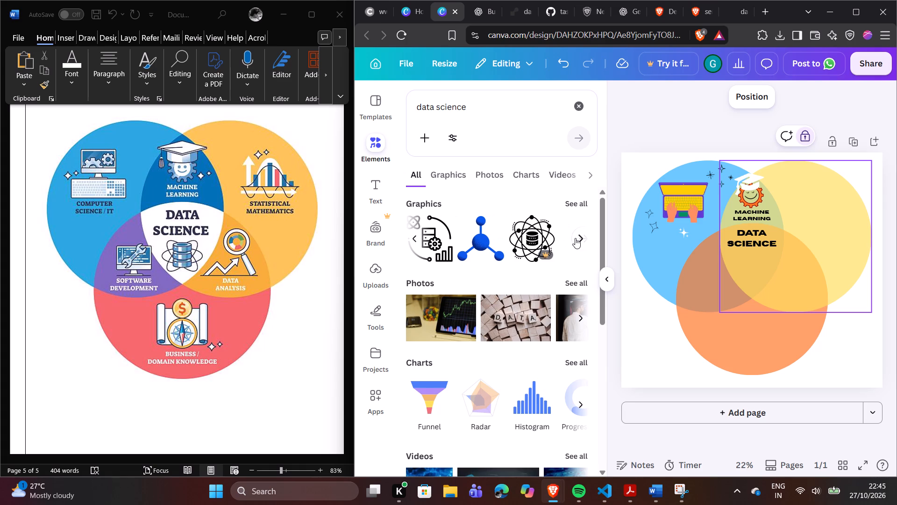
pyautogui.click(575, 238)
pyautogui.scroll(-5, 575, 238)
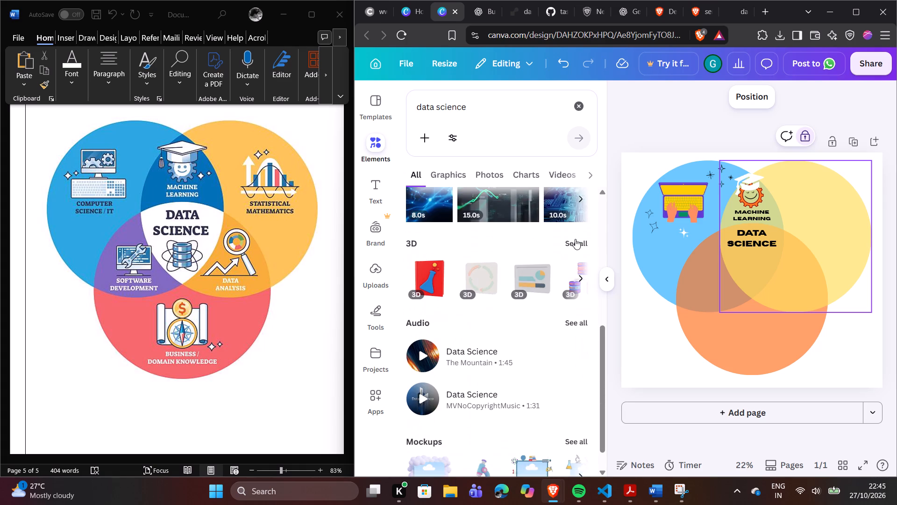
# Limit the "data science" results to graphics and insert the blue outlined atom graphic with a database at its centre.
pyautogui.click(441, 179)
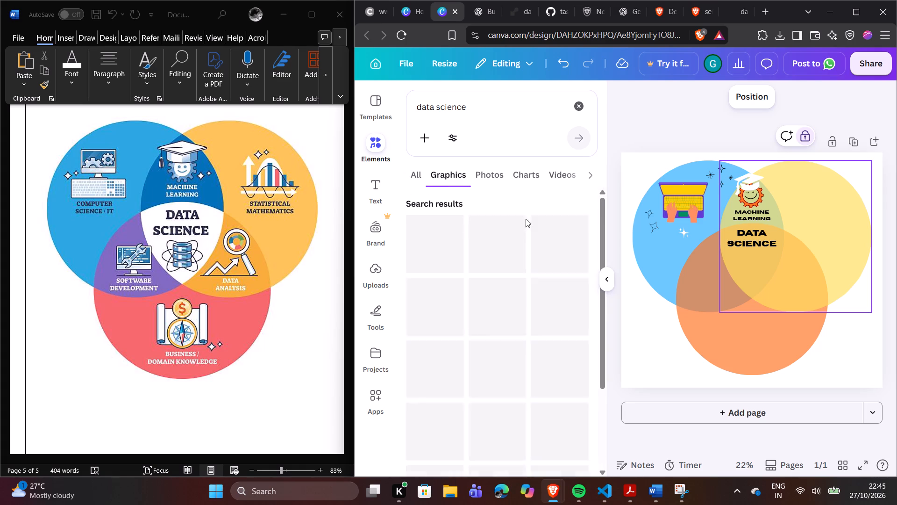
pyautogui.scroll(-2, 525, 264)
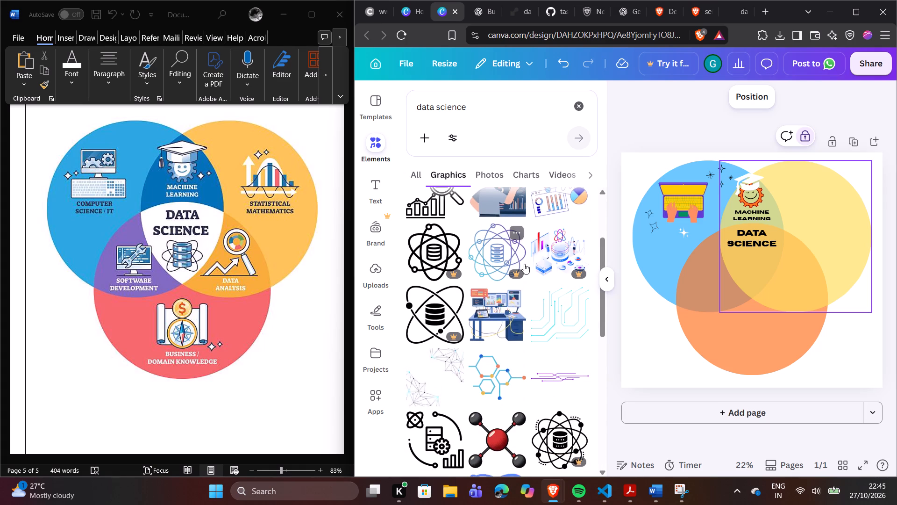
pyautogui.scroll(-4, 524, 264)
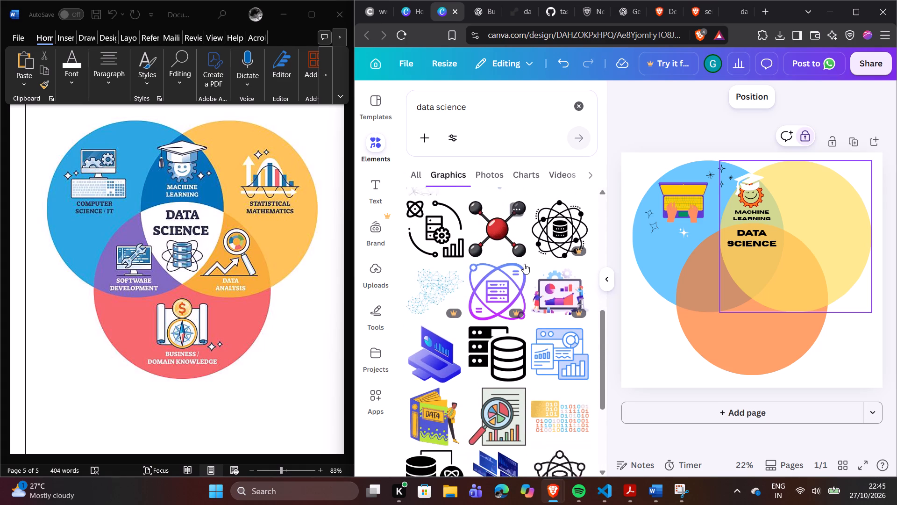
pyautogui.scroll(-4, 524, 264)
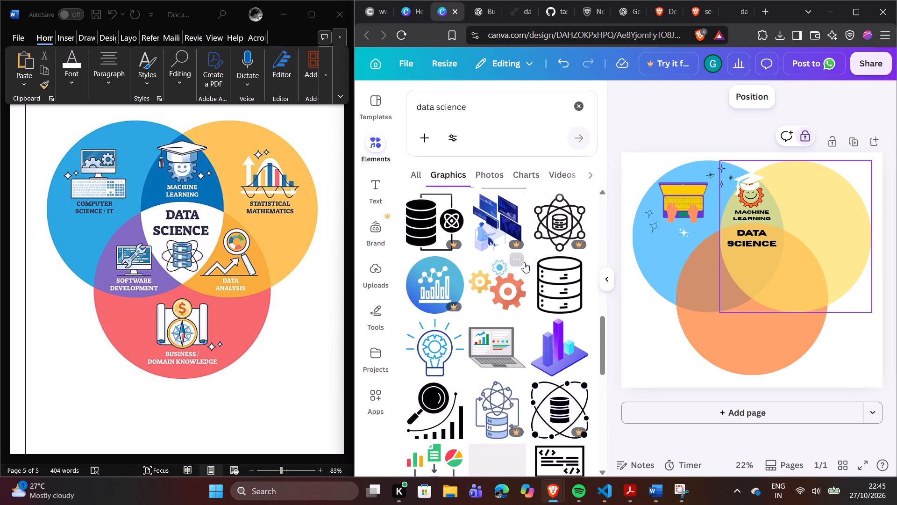
pyautogui.scroll(-3, 526, 257)
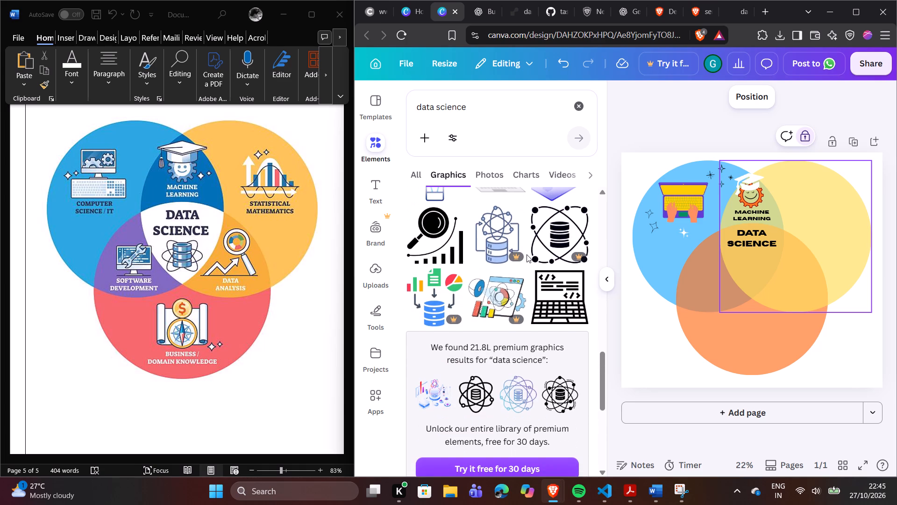
pyautogui.scroll(-1, 527, 254)
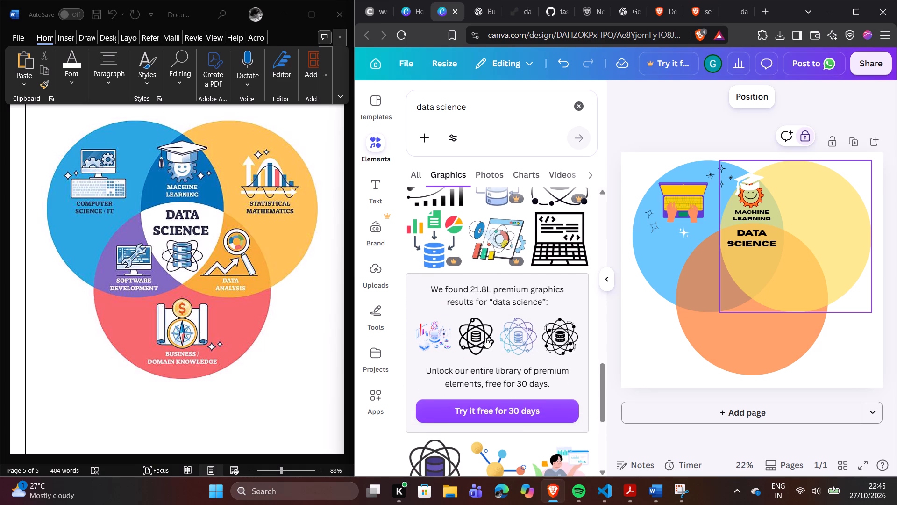
pyautogui.click(520, 335)
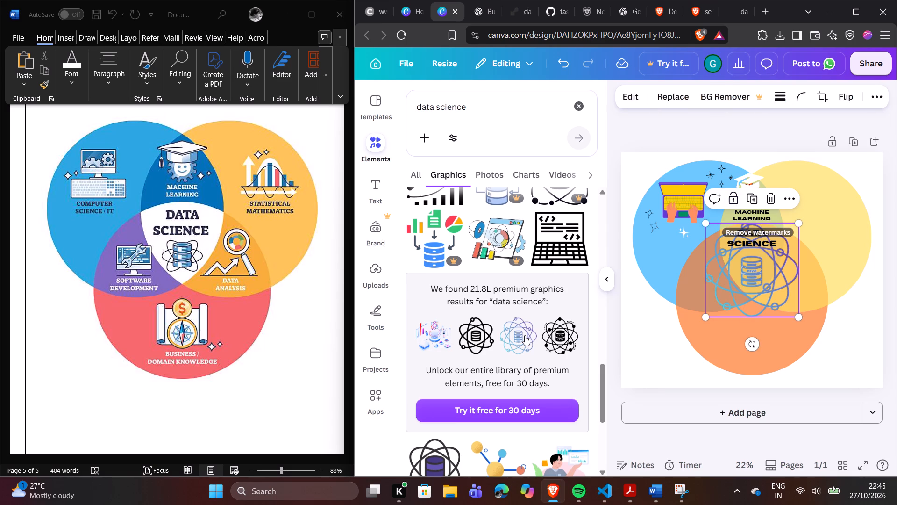
# Insert the bold black atom-and-database graphic and delete the blue outlined atom graphic.
pyautogui.click(554, 339)
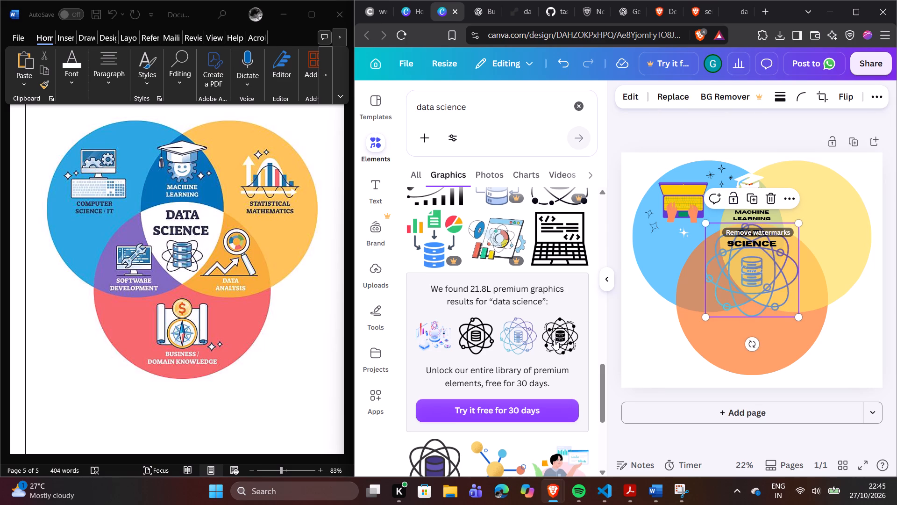
pyautogui.moveTo(760, 254); pyautogui.dragTo(747, 327)
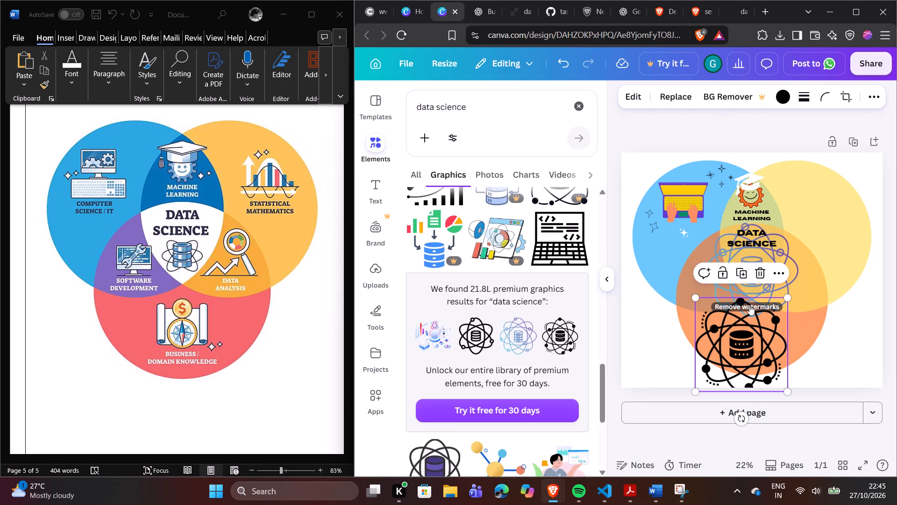
pyautogui.click(755, 250)
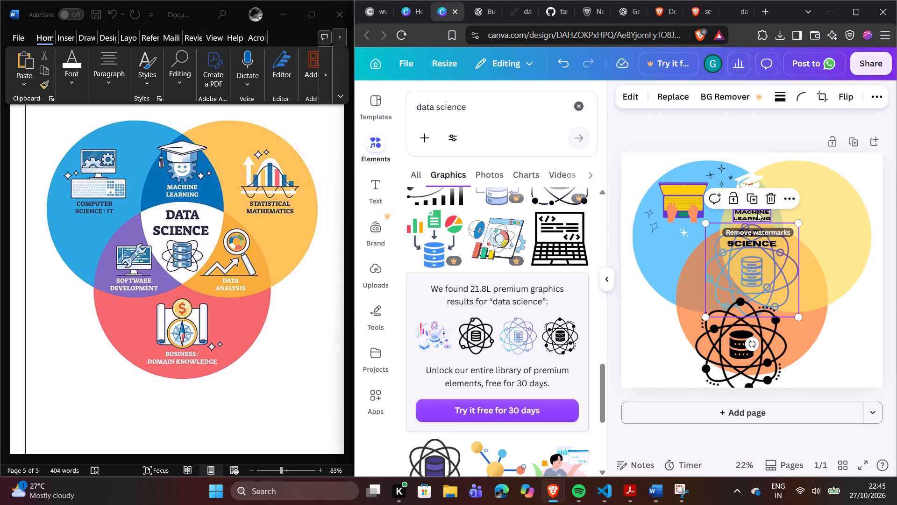
pyautogui.click(769, 202)
# Shrink the black atom-and-database graphic and centre it just below the DATA SCIENCE text in the middle overlap.
pyautogui.moveTo(738, 334); pyautogui.dragTo(750, 280)
pyautogui.moveTo(796, 241); pyautogui.dragTo(733, 319)
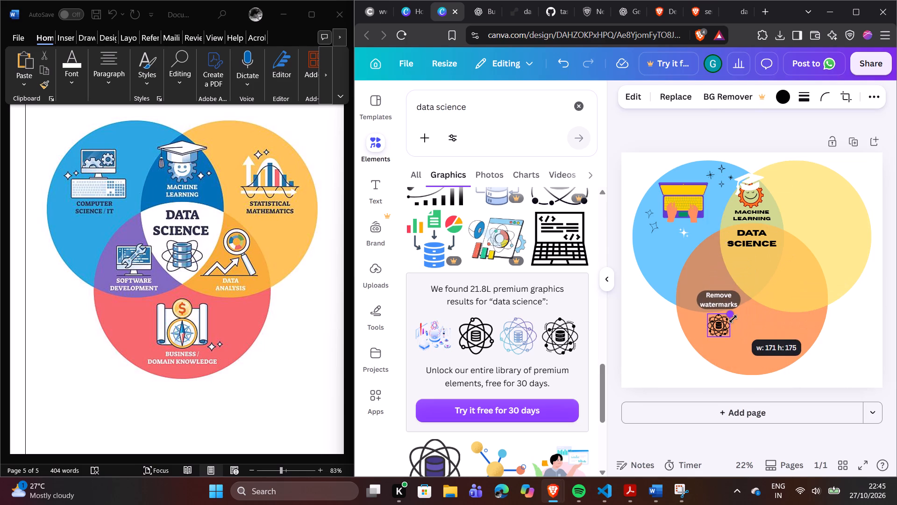
pyautogui.moveTo(733, 319); pyautogui.dragTo(745, 307)
pyautogui.click(762, 338)
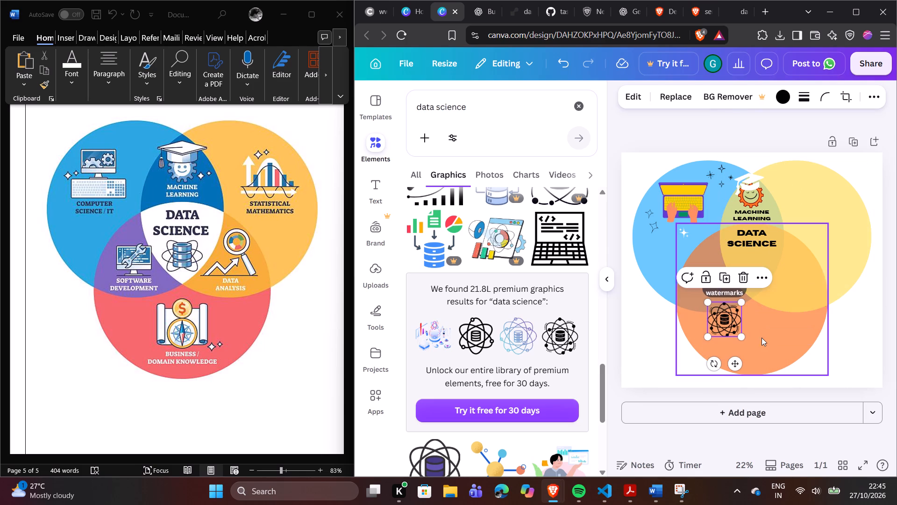
pyautogui.moveTo(723, 324); pyautogui.dragTo(749, 269)
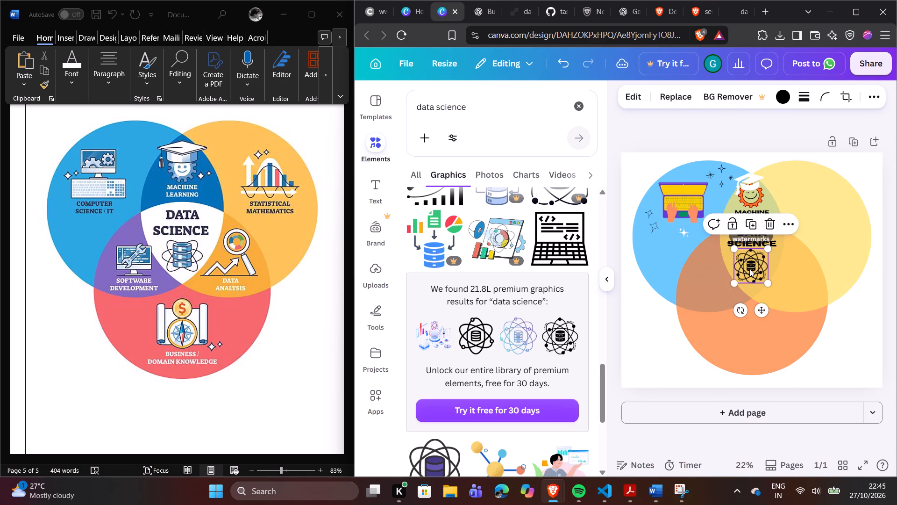
pyautogui.click(783, 279)
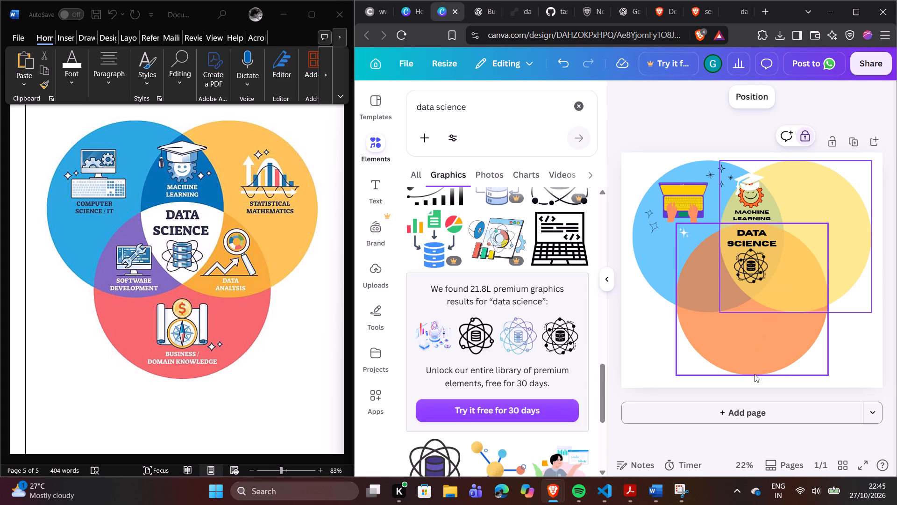
pyautogui.click(831, 354)
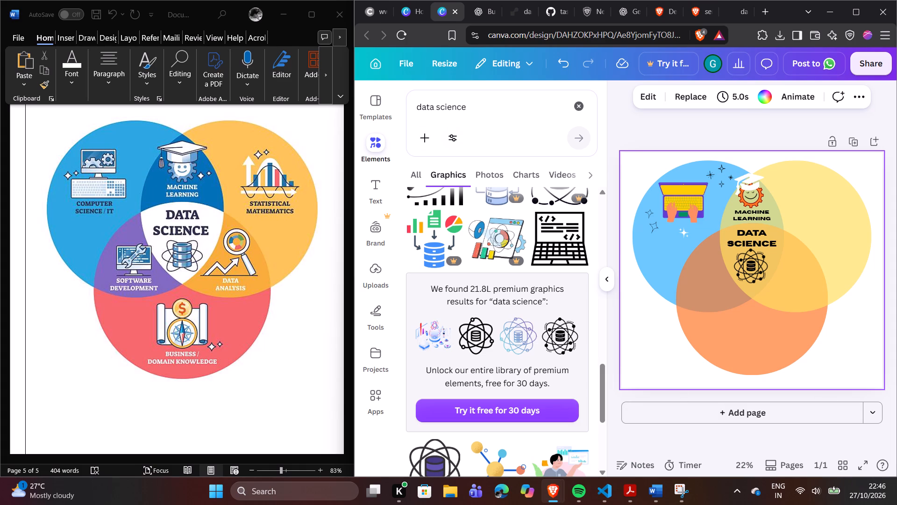
# Search the design elements for "software development" and limit the results to graphics.
pyautogui.click(587, 104)
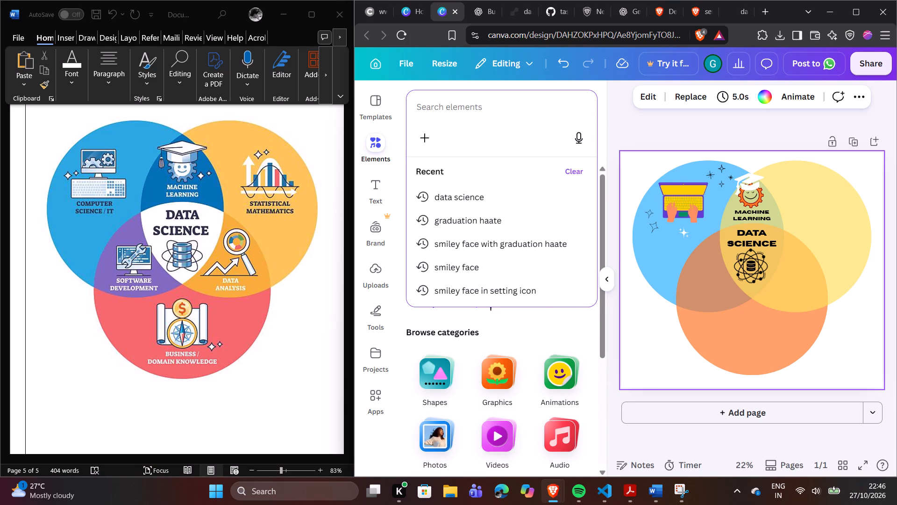
pyautogui.write('software')
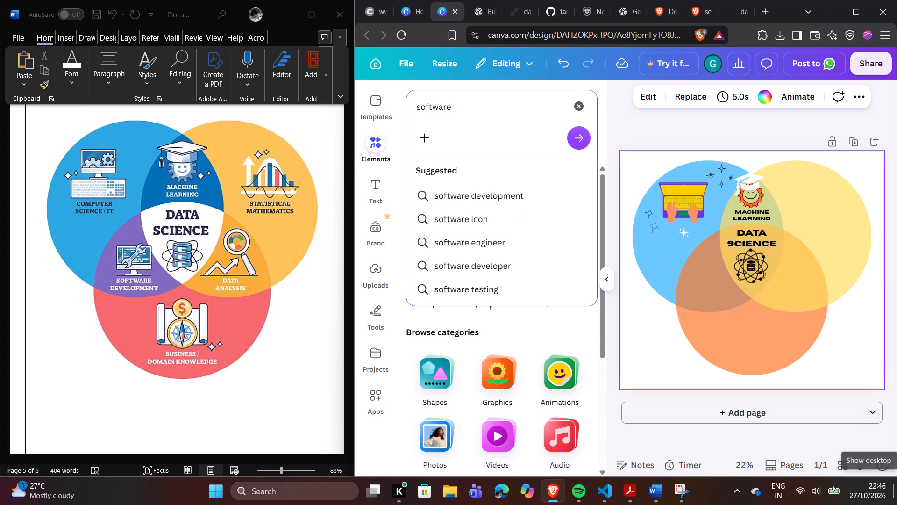
pyautogui.click(530, 201)
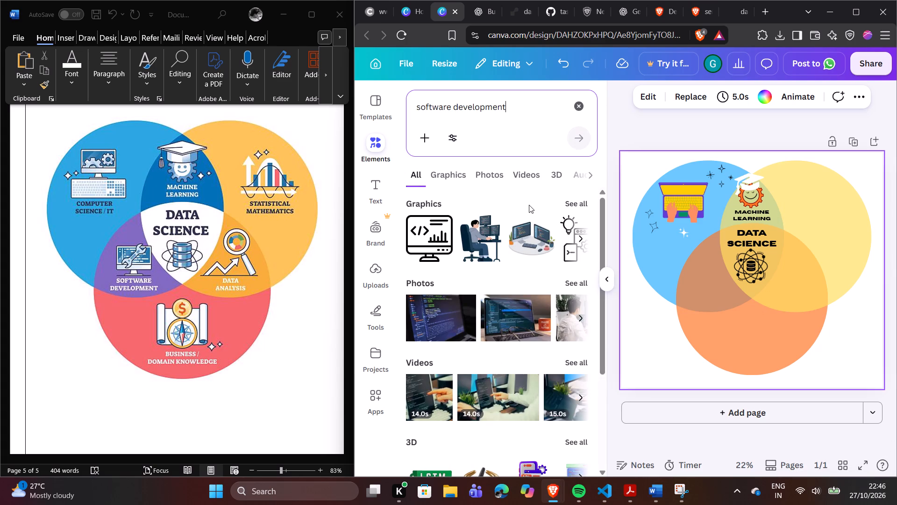
pyautogui.click(573, 239)
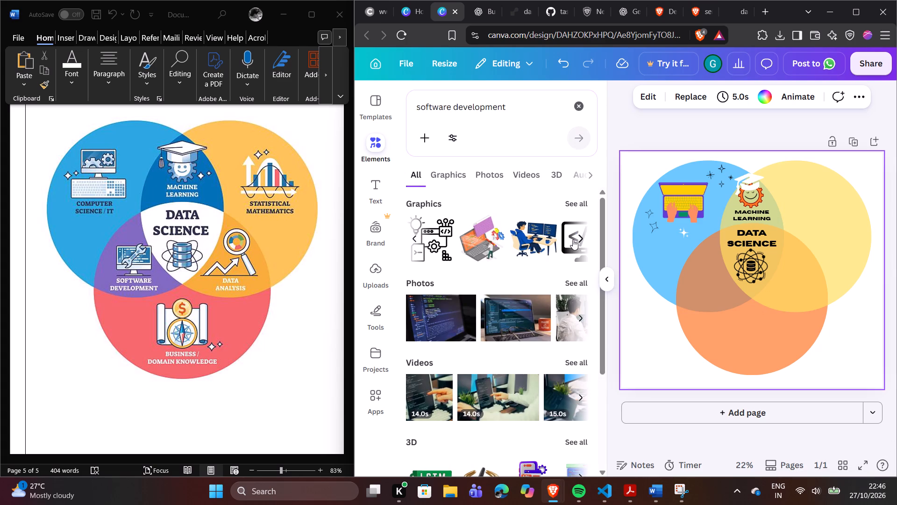
pyautogui.click(573, 239)
pyautogui.click(573, 238)
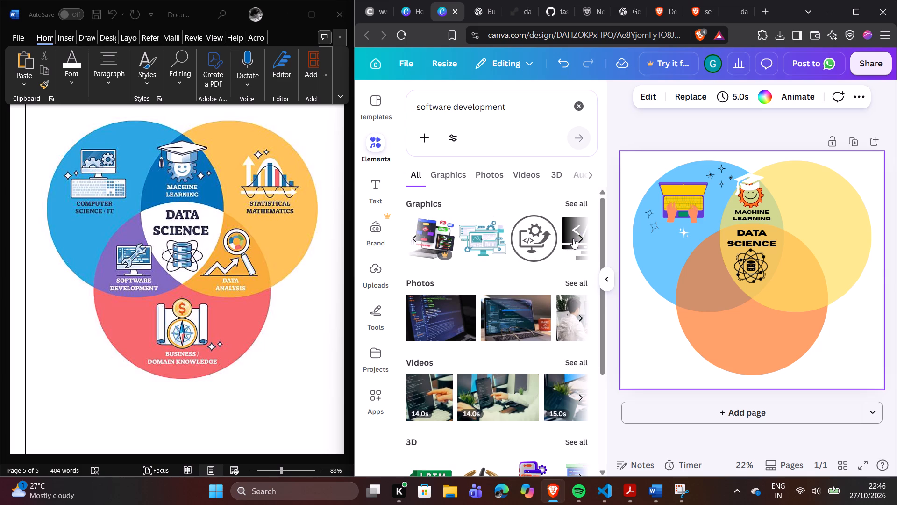
pyautogui.click(433, 173)
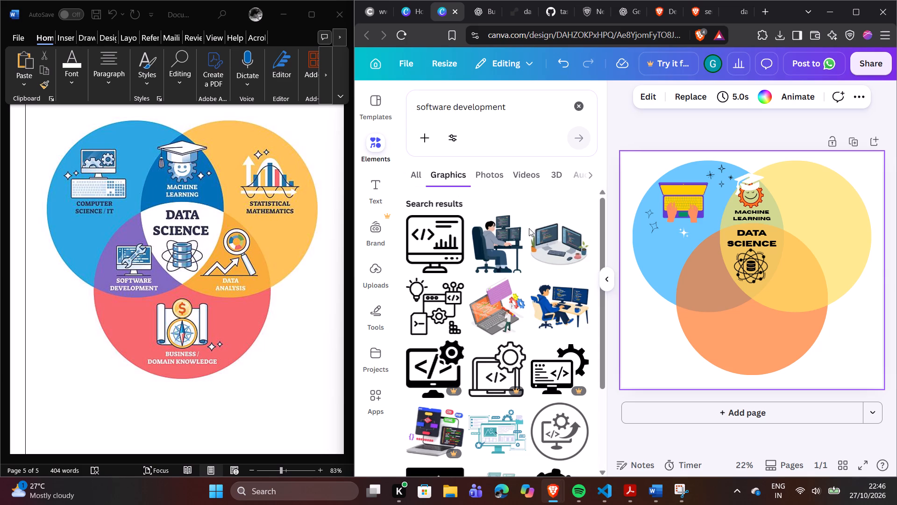
# Look through the "software development" graphics for a computer icon resembling the reference's Software Development icon.
pyautogui.scroll(-3, 529, 228)
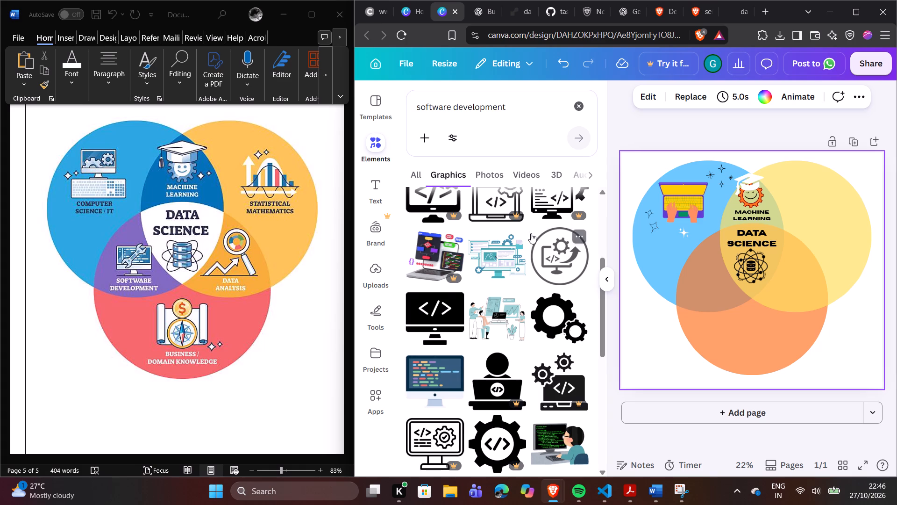
pyautogui.scroll(-4, 531, 233)
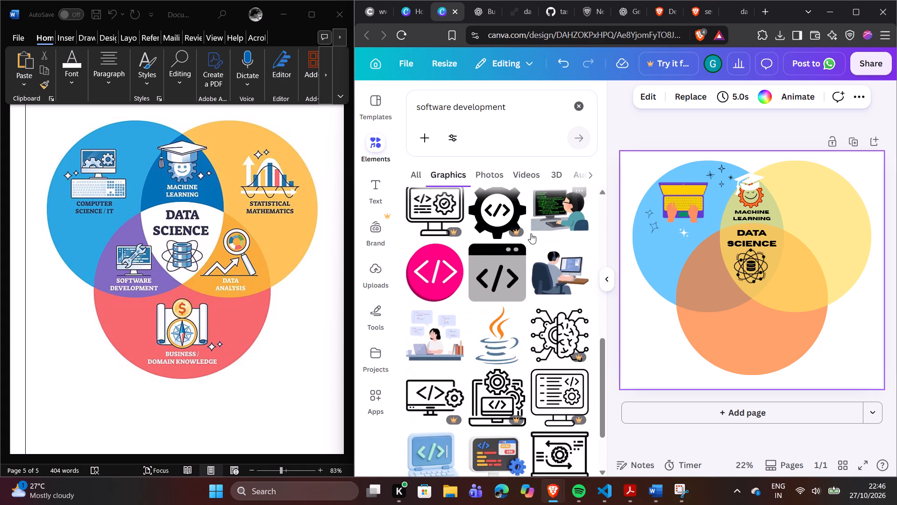
pyautogui.scroll(-4, 531, 233)
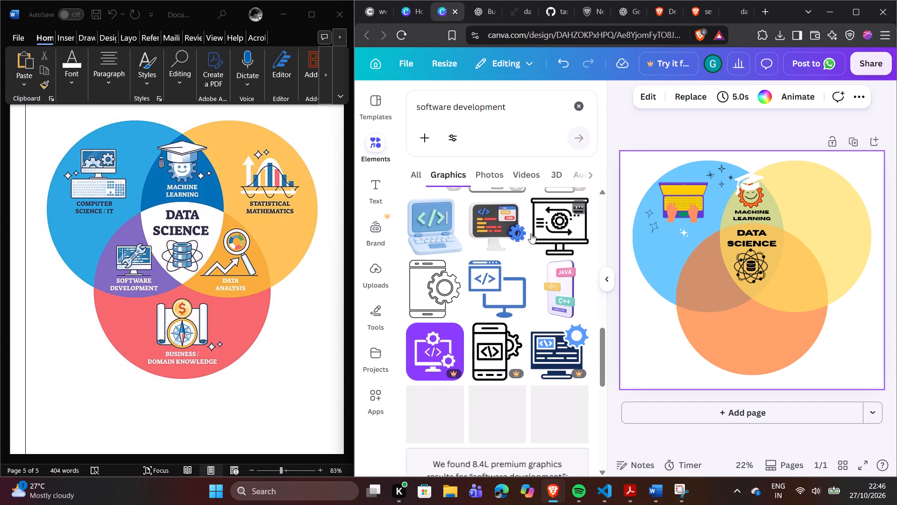
pyautogui.scroll(-3, 531, 233)
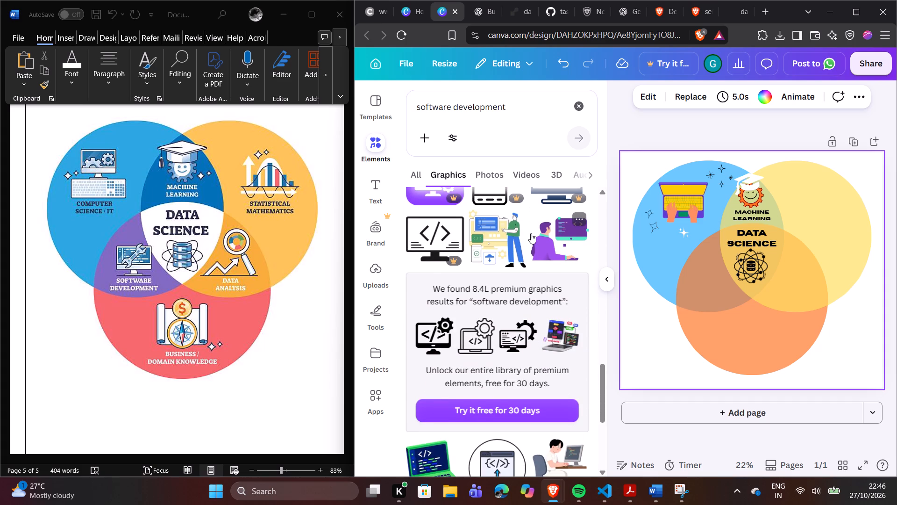
pyautogui.scroll(-5, 531, 233)
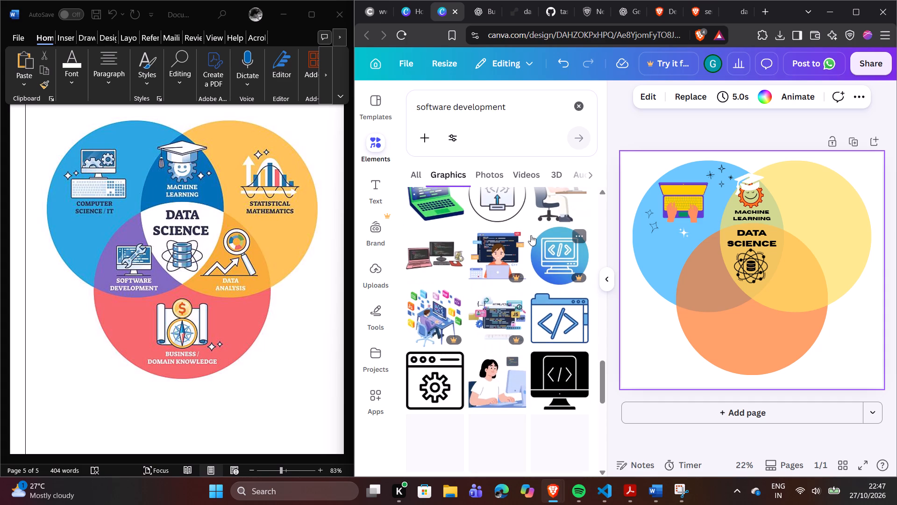
pyautogui.scroll(-3, 531, 236)
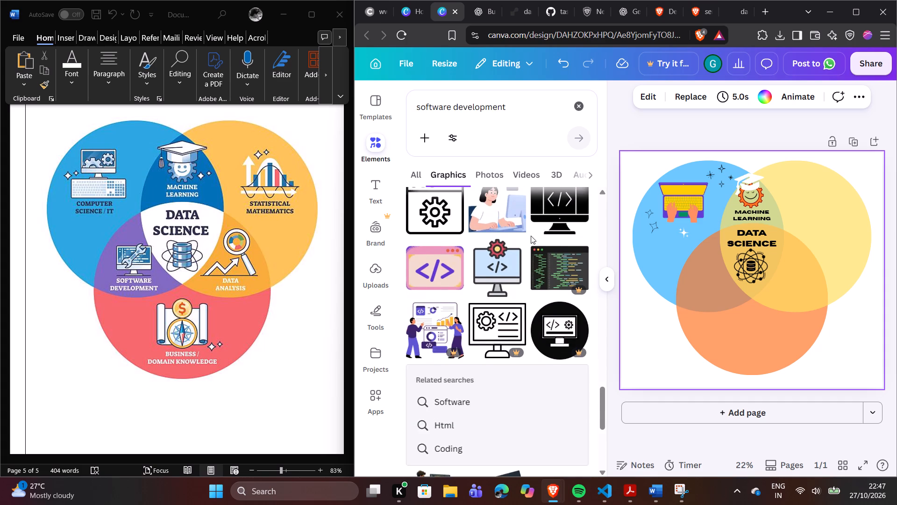
pyautogui.scroll(-4, 531, 237)
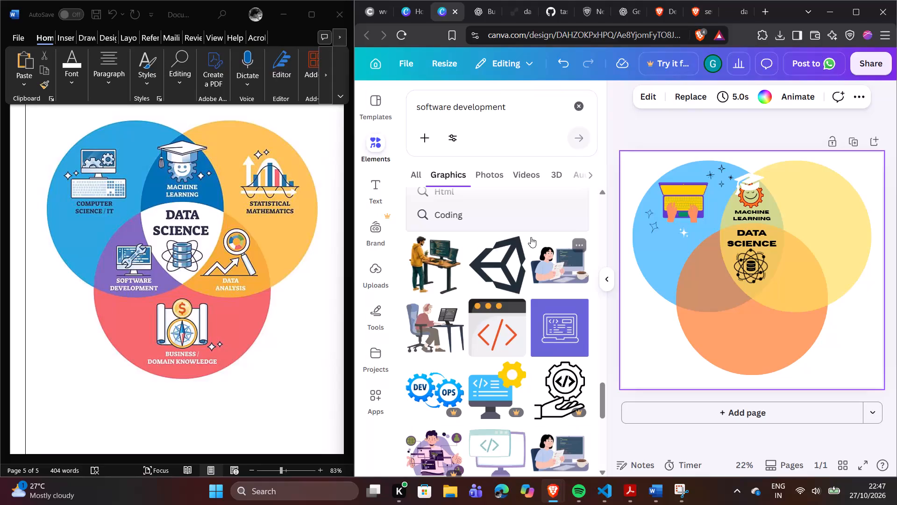
pyautogui.scroll(-3, 531, 237)
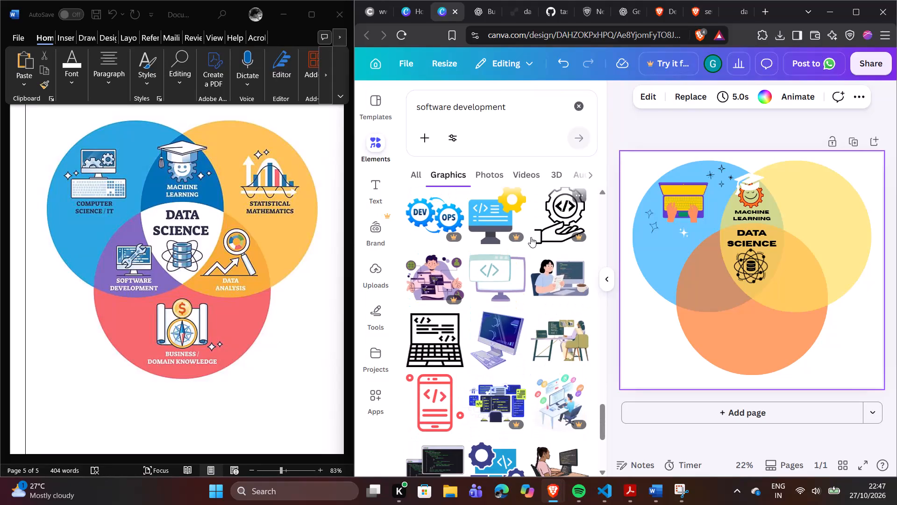
pyautogui.scroll(-5, 531, 237)
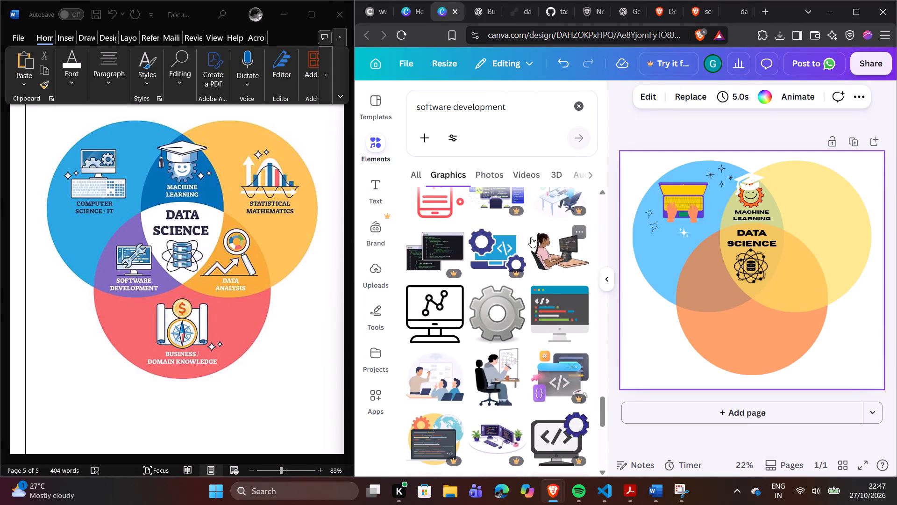
pyautogui.scroll(-4, 531, 237)
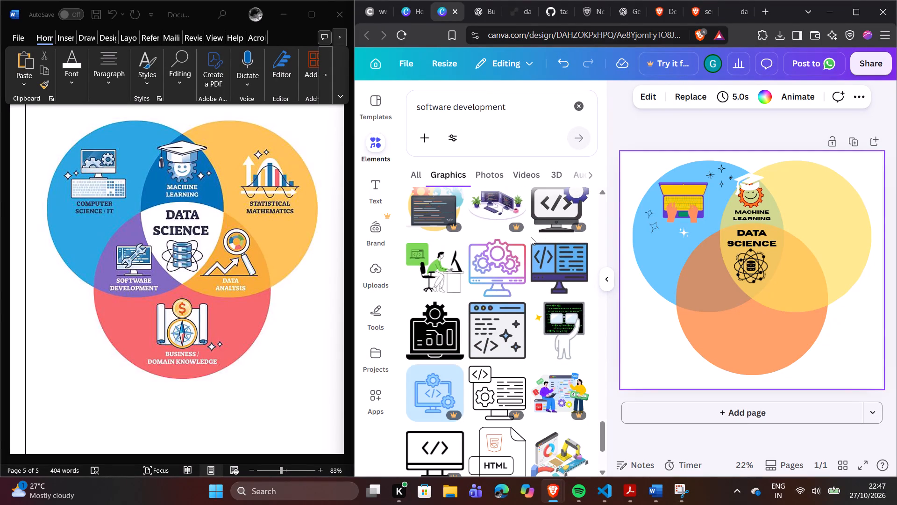
pyautogui.scroll(18, 531, 237)
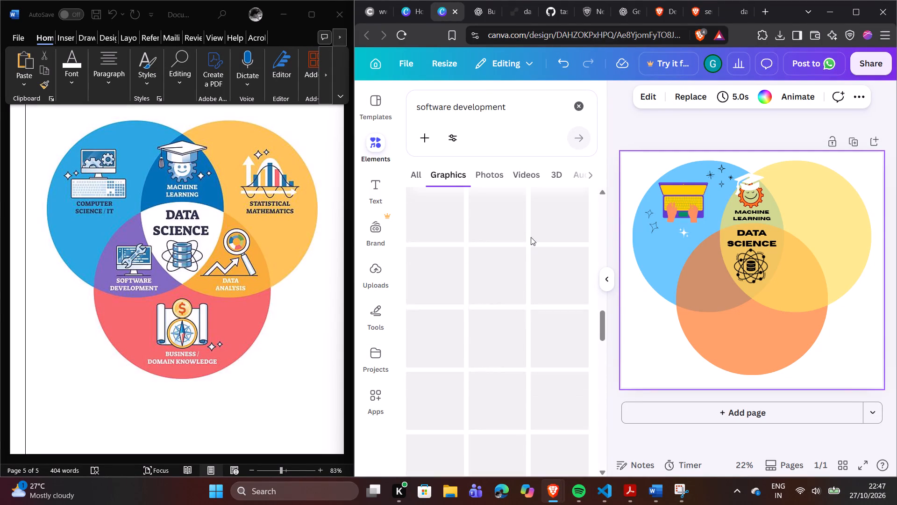
pyautogui.scroll(18, 531, 237)
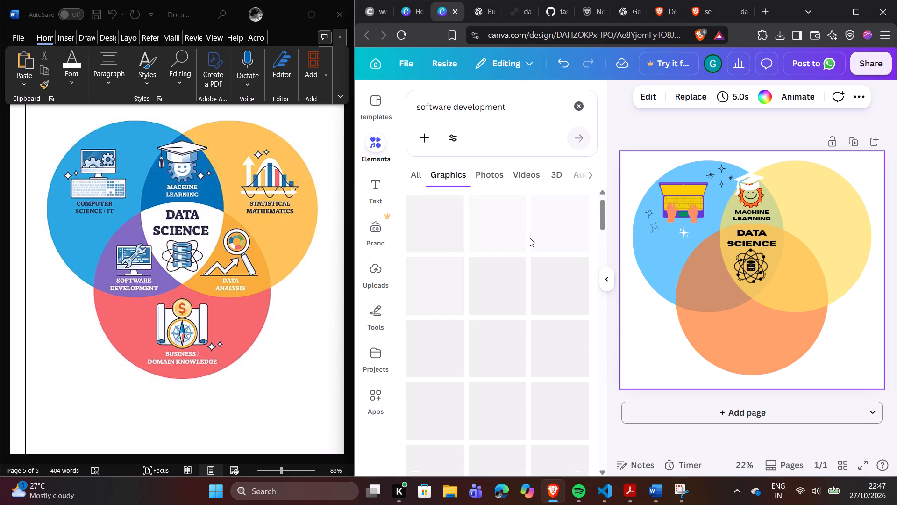
pyautogui.scroll(4, 533, 237)
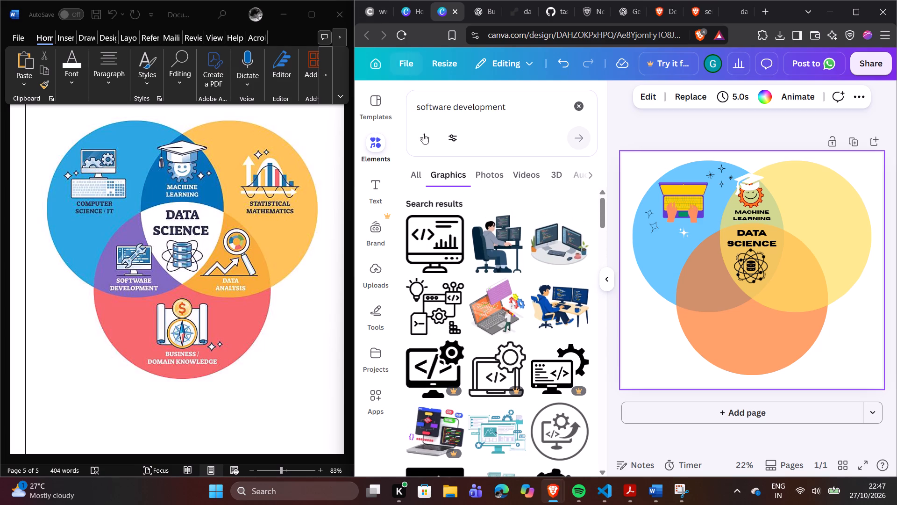
# Insert the teal computer-screens graphic, shrink it and place it in the overlap of the blue and orange circles beside the atom icon.
pyautogui.click(502, 425)
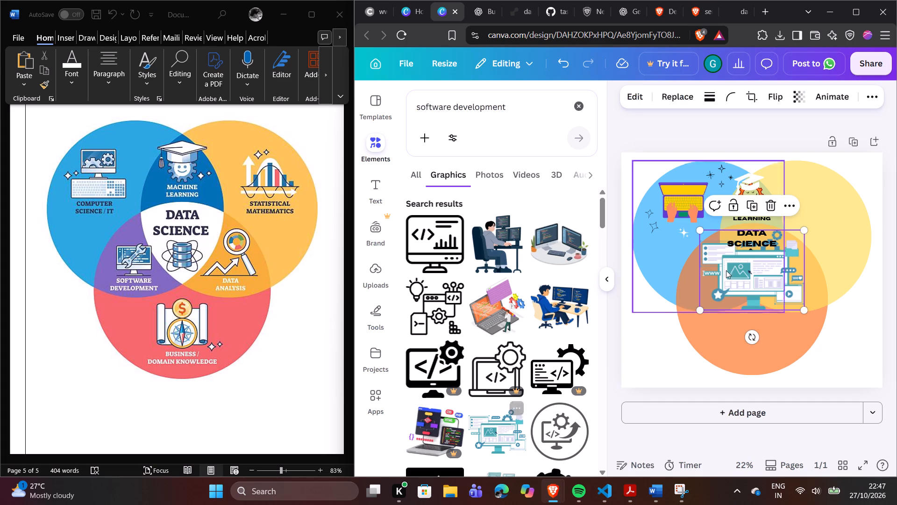
pyautogui.moveTo(805, 229); pyautogui.dragTo(743, 289)
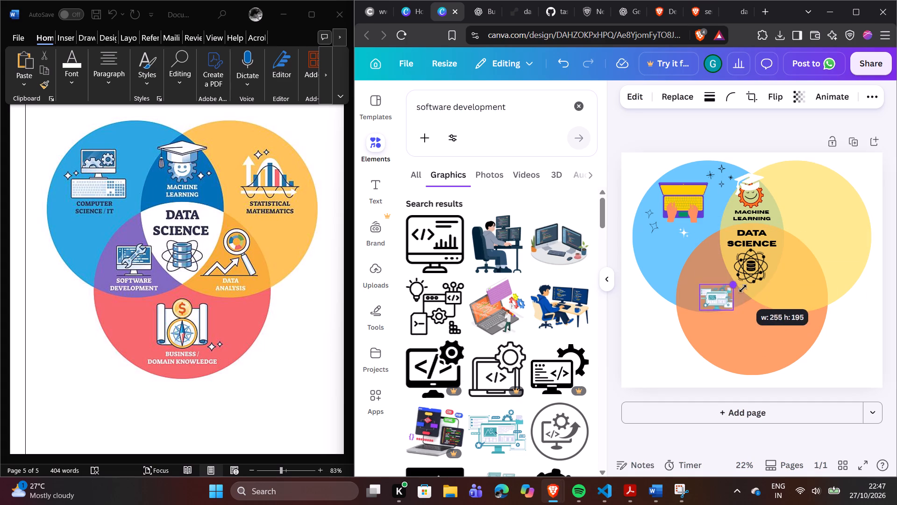
pyautogui.moveTo(743, 289); pyautogui.dragTo(757, 283)
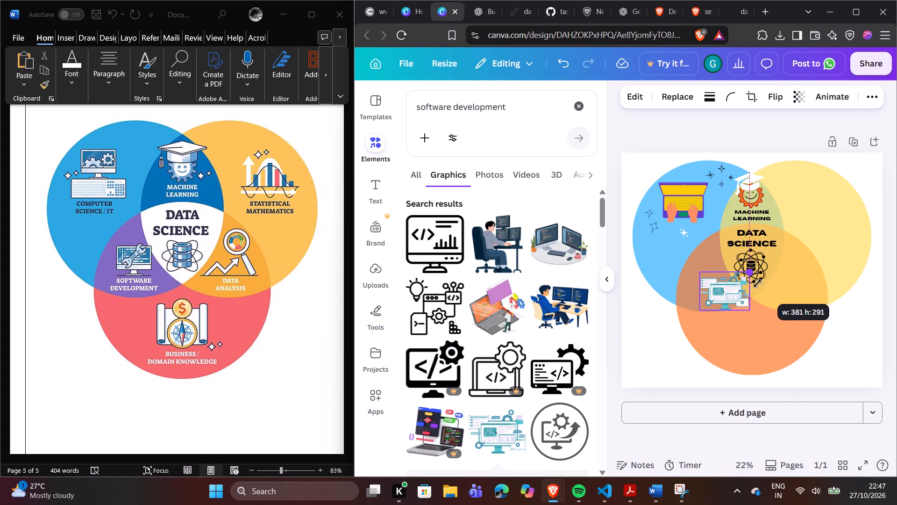
pyautogui.moveTo(757, 283); pyautogui.dragTo(749, 287)
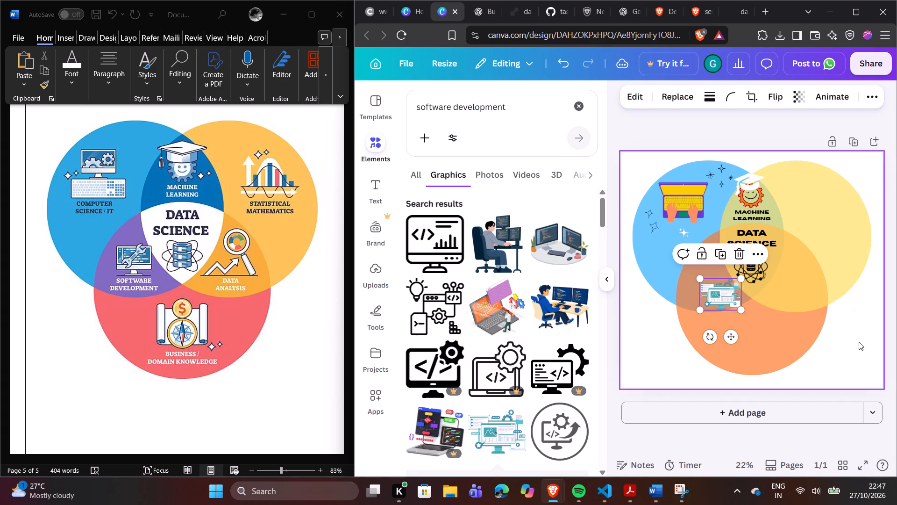
pyautogui.click(859, 342)
pyautogui.moveTo(724, 302); pyautogui.dragTo(709, 288)
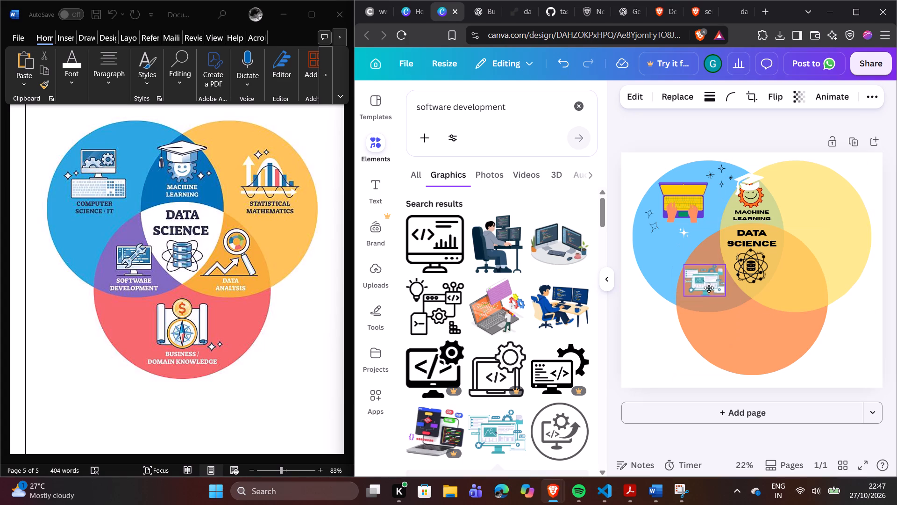
pyautogui.moveTo(709, 288); pyautogui.dragTo(710, 280)
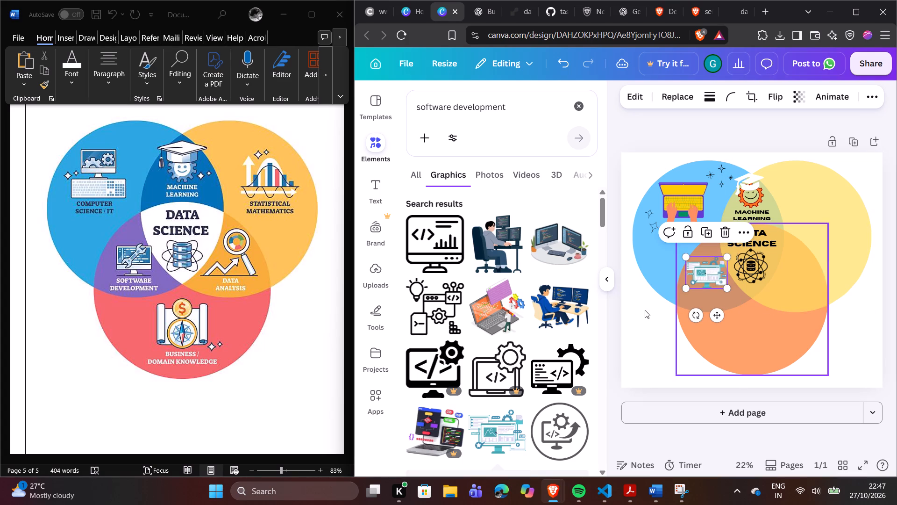
pyautogui.click(644, 327)
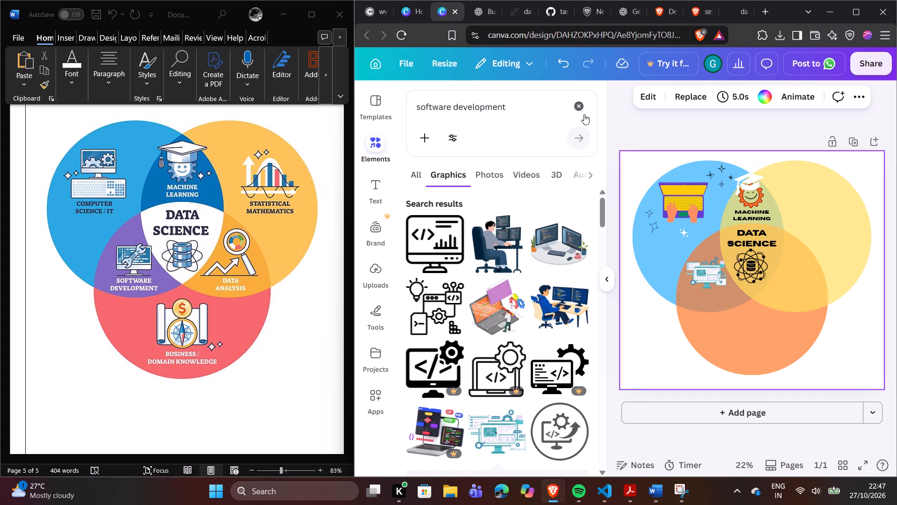
# Duplicate the DATA SCIENCE text, place the copy over the lower part of the teal computer-screens graphic and replace its wording with "software development".
pyautogui.moveTo(506, 105); pyautogui.dragTo(400, 111)
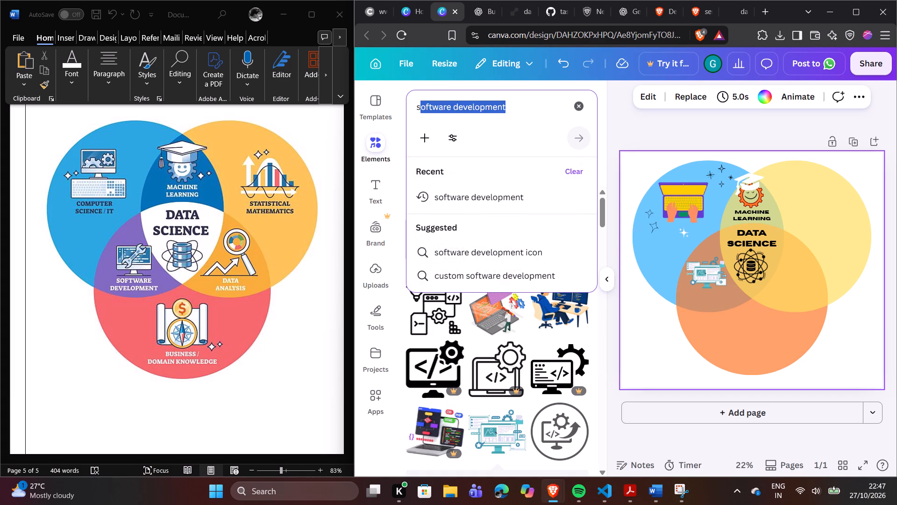
pyautogui.rightClick(434, 111)
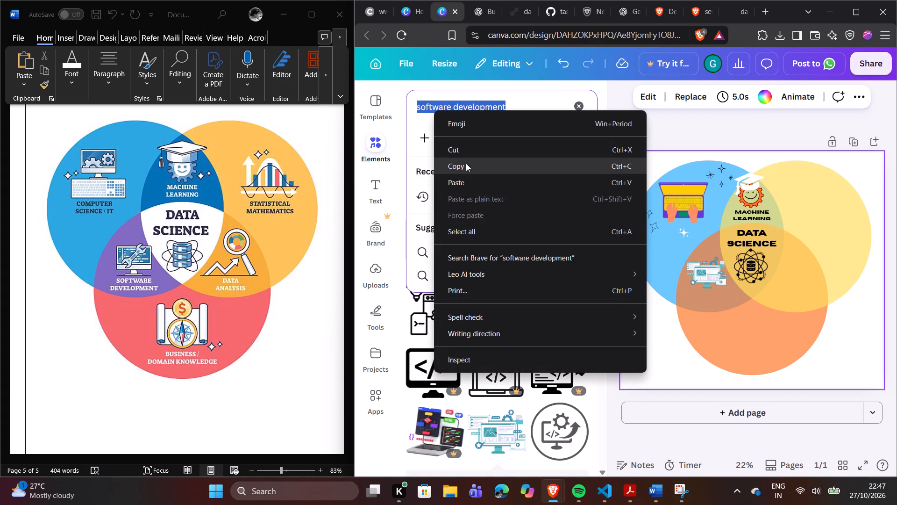
pyautogui.click(466, 163)
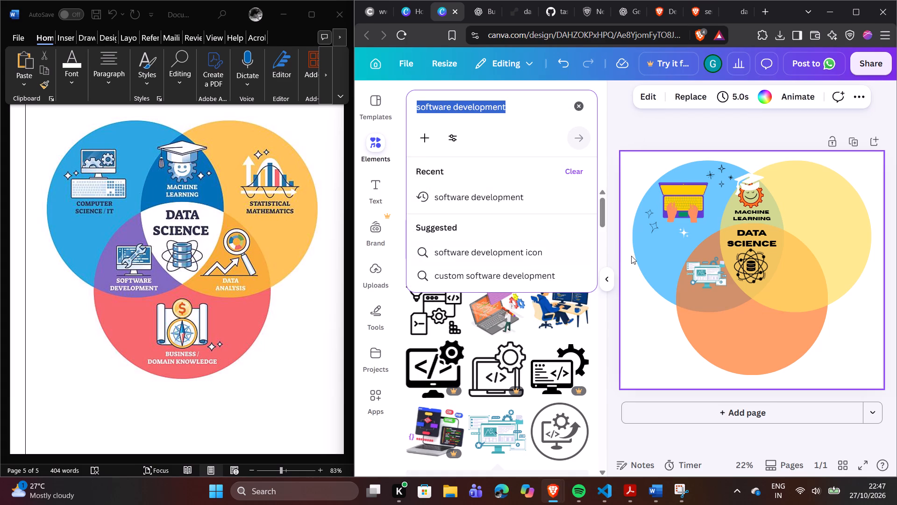
pyautogui.click(613, 252)
pyautogui.click(734, 240)
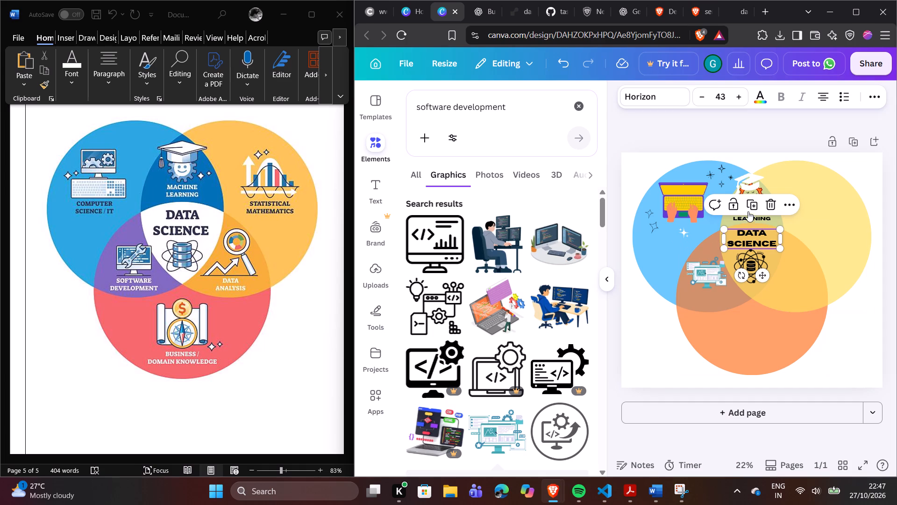
pyautogui.click(745, 204)
pyautogui.moveTo(751, 238); pyautogui.dragTo(704, 292)
pyautogui.tripleClick(706, 292)
pyautogui.click(708, 291)
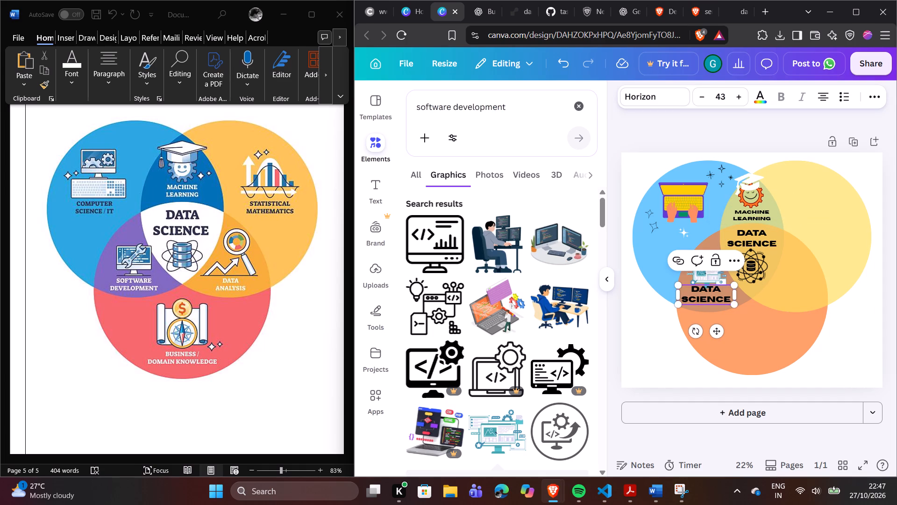
pyautogui.click(710, 291)
pyautogui.tripleClick(712, 295)
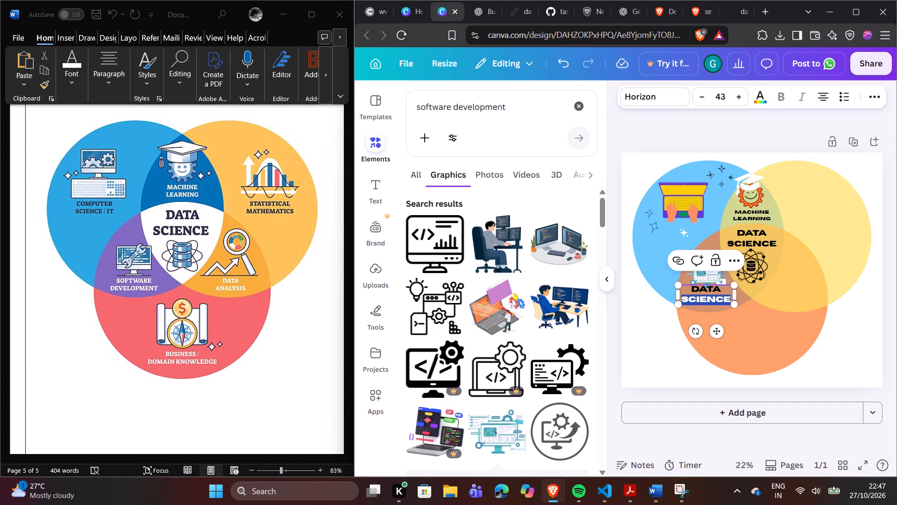
pyautogui.hotkey('ctrl', 'a')
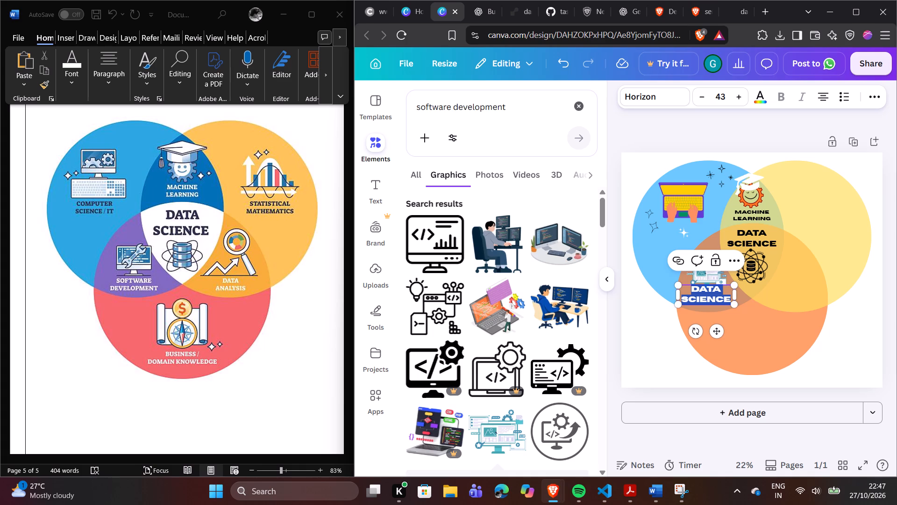
pyautogui.hotkey('ctrl', 'v')
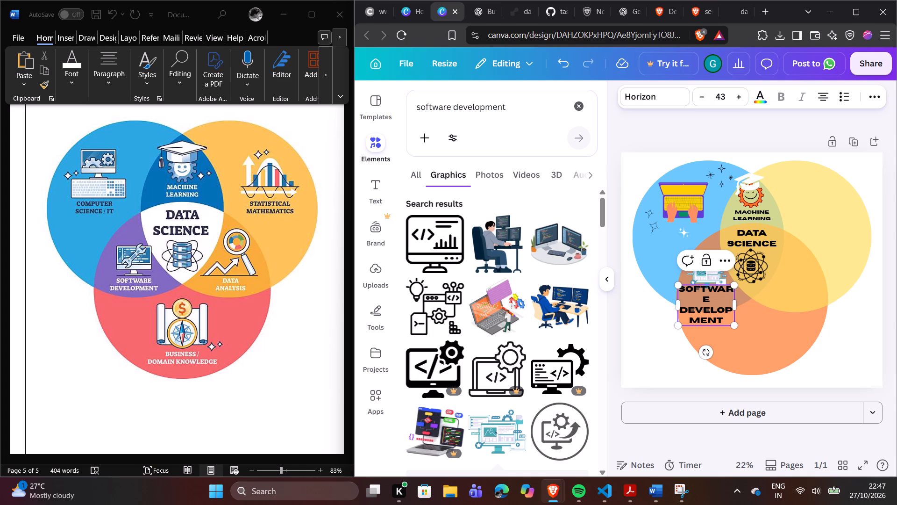
# Widen the SOFTWARE DEVELOPMENT text to fit two lines, scale it down to about size 25.5 and place it just below the computer-screens graphic.
pyautogui.moveTo(736, 305); pyautogui.dragTo(746, 305)
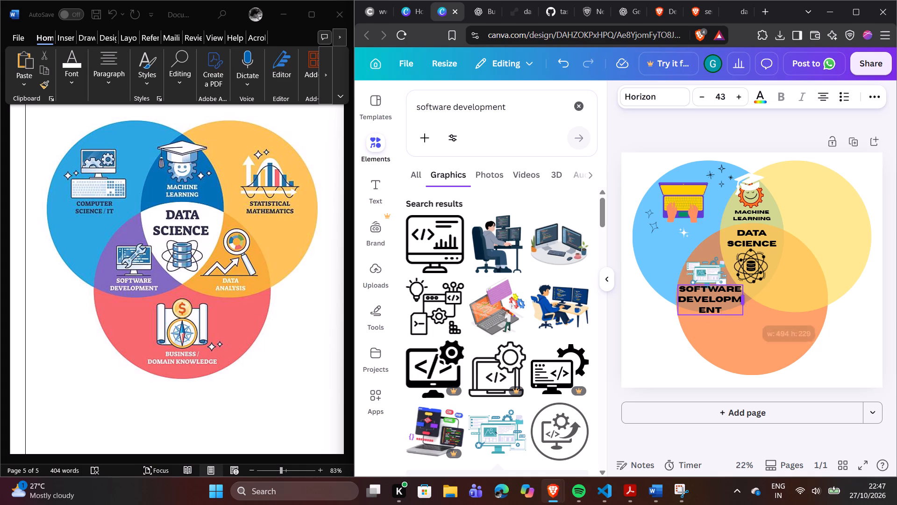
pyautogui.moveTo(746, 305); pyautogui.dragTo(785, 303)
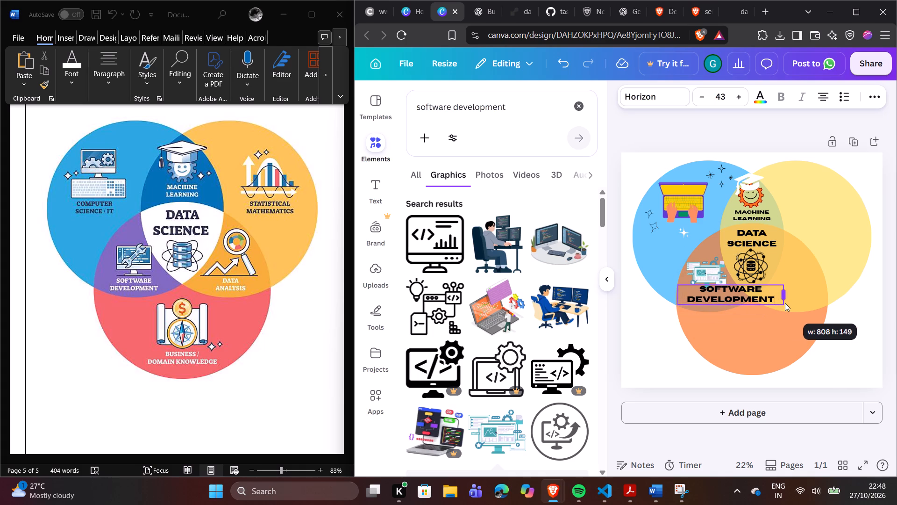
pyautogui.moveTo(785, 303); pyautogui.dragTo(776, 305)
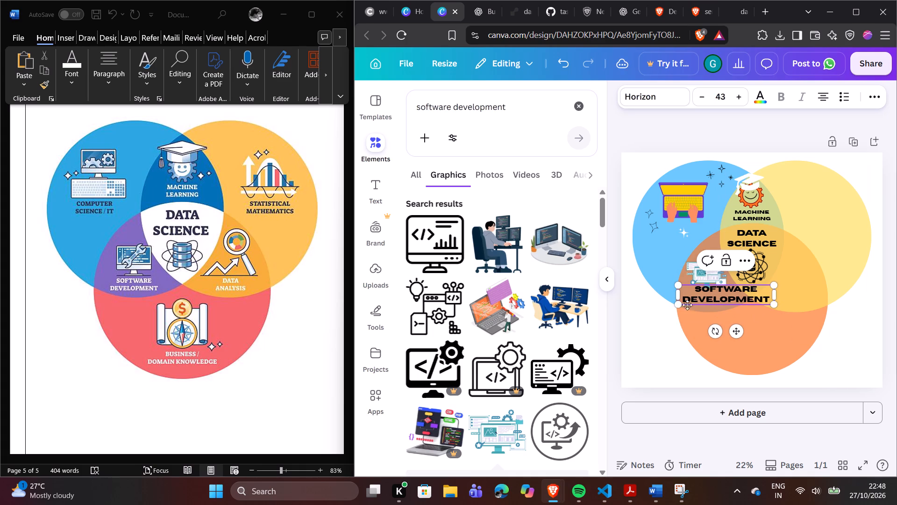
pyautogui.moveTo(677, 305); pyautogui.dragTo(715, 288)
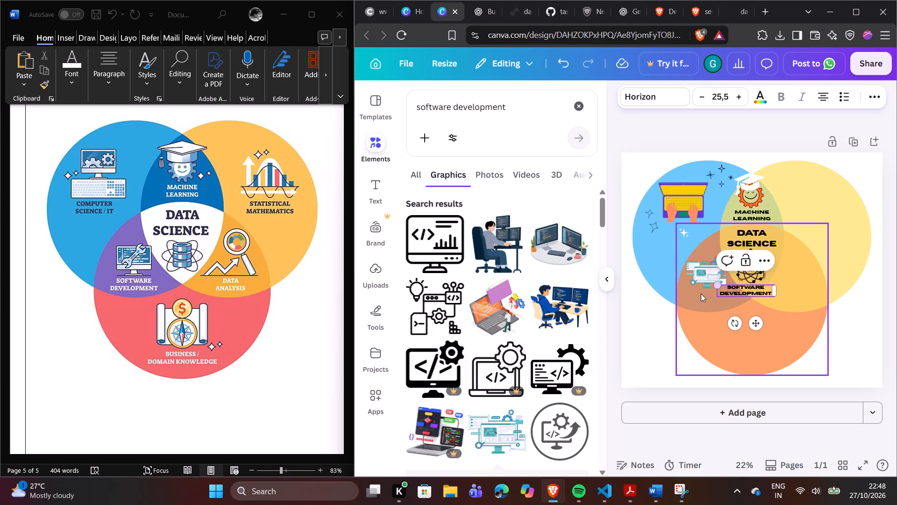
pyautogui.click(659, 335)
pyautogui.moveTo(755, 291); pyautogui.dragTo(721, 297)
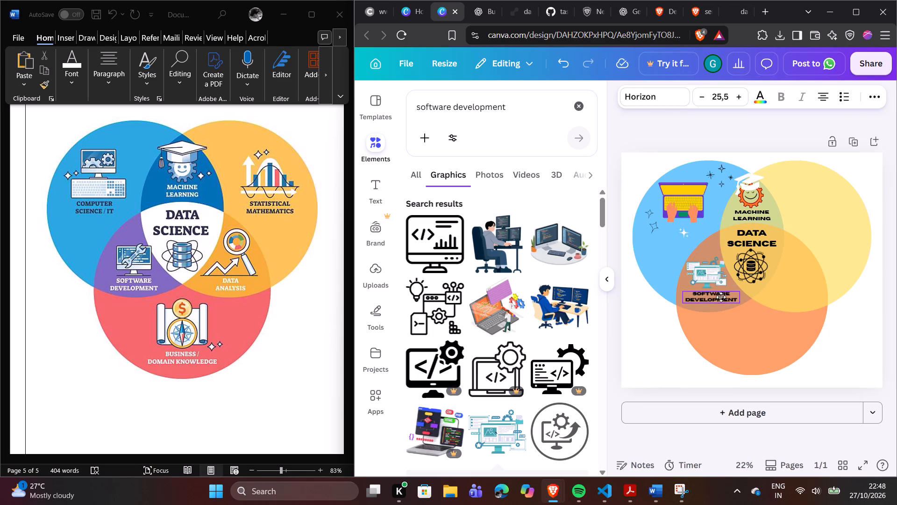
pyautogui.moveTo(721, 297); pyautogui.dragTo(720, 297)
pyautogui.click(655, 335)
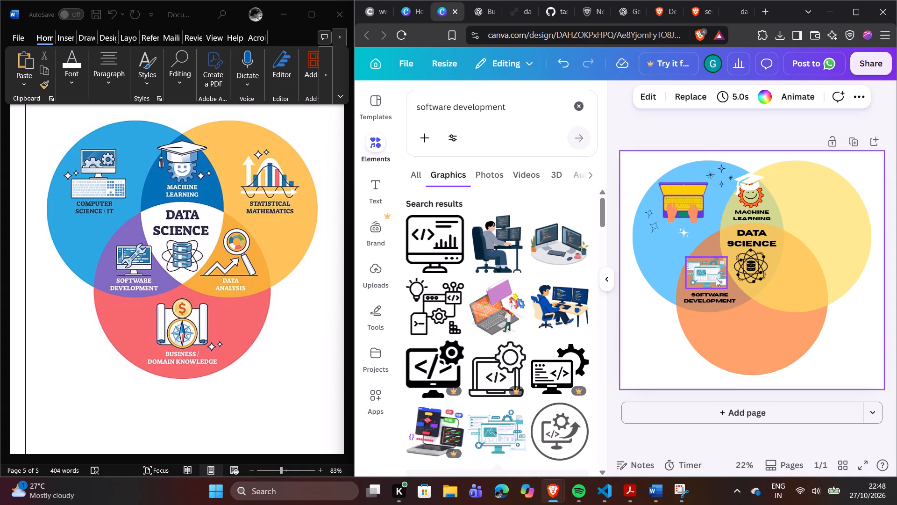
# Reposition the teal computer-screens graphic above the SOFTWARE DEVELOPMENT label and fine-tune its size within the blue and orange overlap.
pyautogui.moveTo(715, 277); pyautogui.dragTo(718, 280)
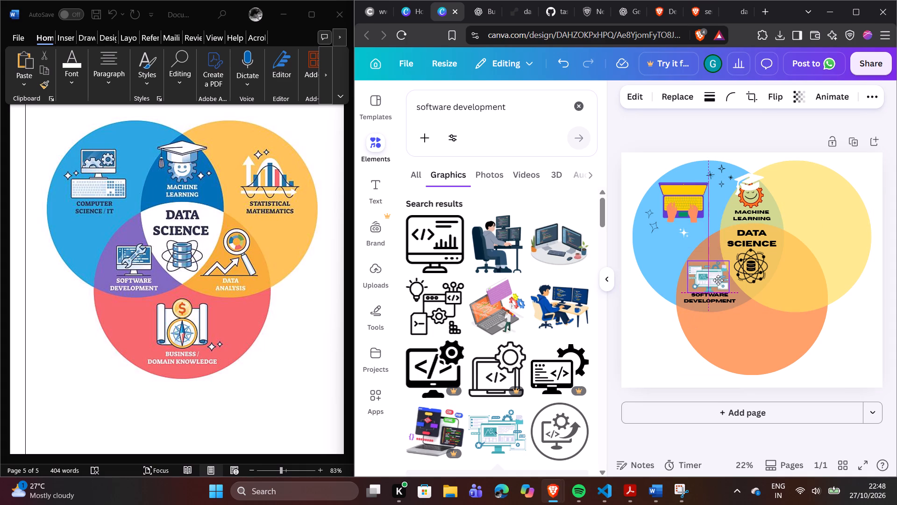
pyautogui.moveTo(718, 280); pyautogui.dragTo(720, 277)
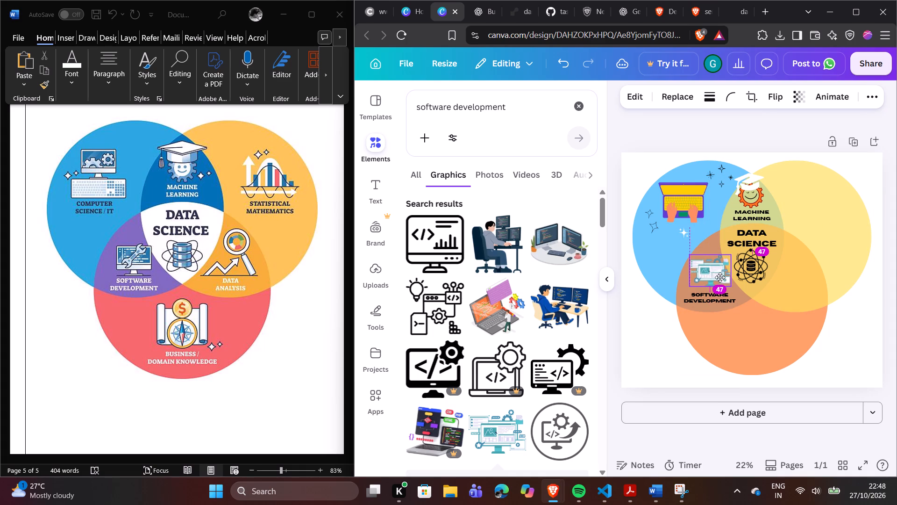
pyautogui.moveTo(720, 277); pyautogui.dragTo(719, 277)
pyautogui.click(719, 277)
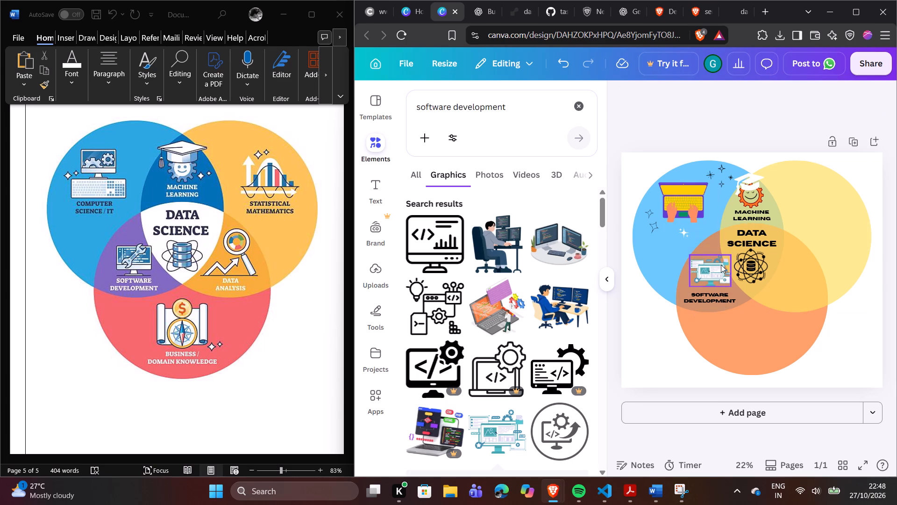
pyautogui.click(721, 265)
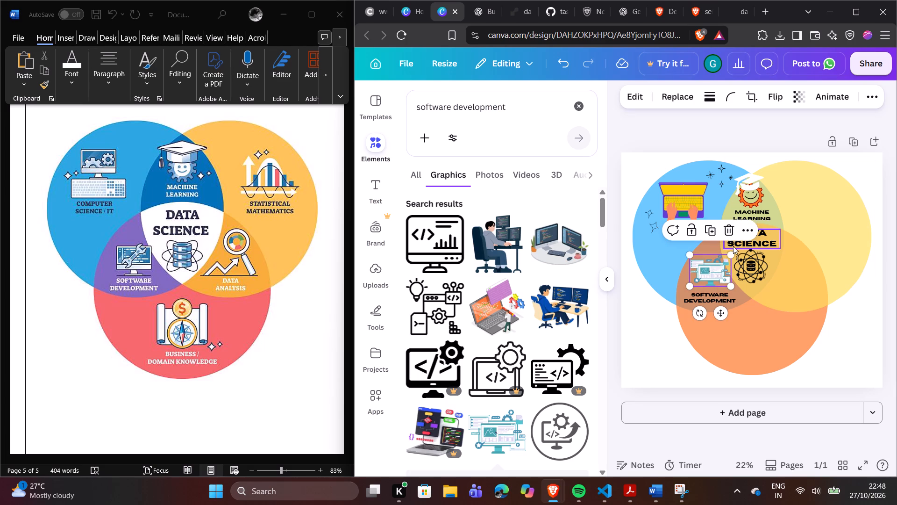
pyautogui.moveTo(732, 252); pyautogui.dragTo(727, 258)
pyautogui.click(647, 326)
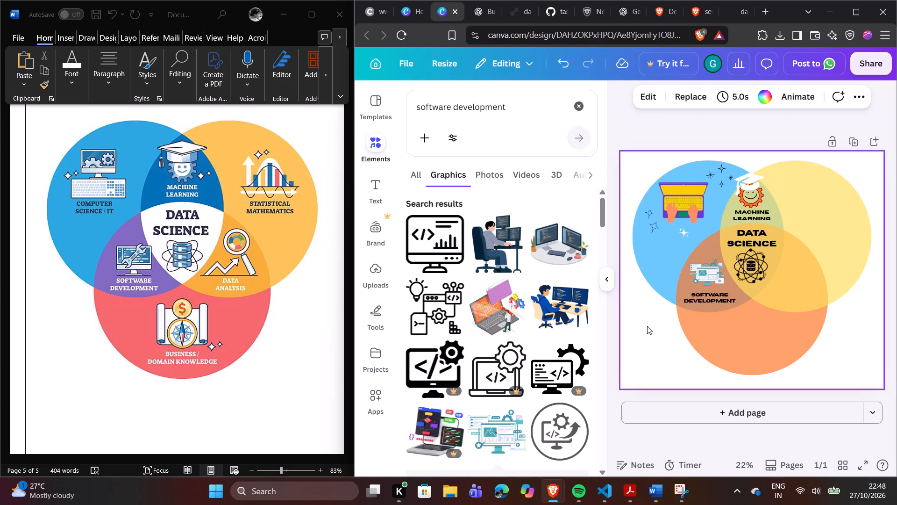
pyautogui.click(695, 272)
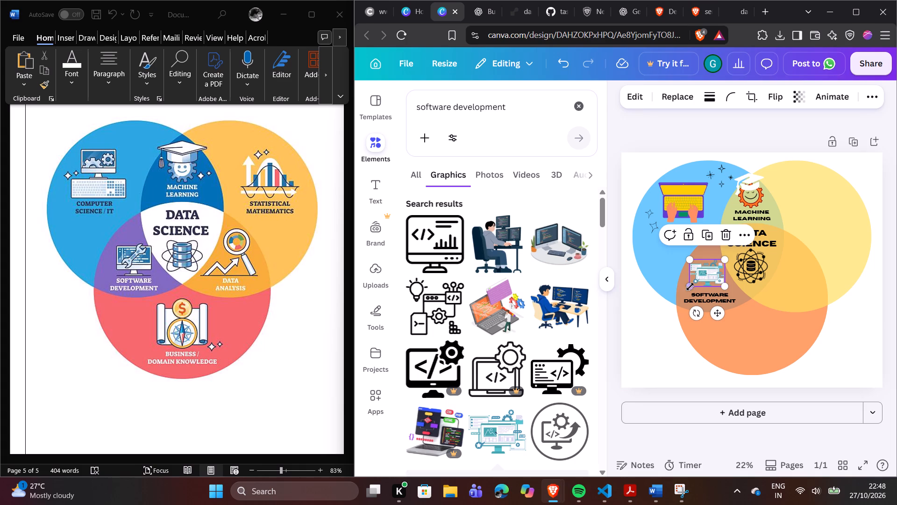
pyautogui.moveTo(690, 288); pyautogui.dragTo(684, 294)
pyautogui.click(661, 319)
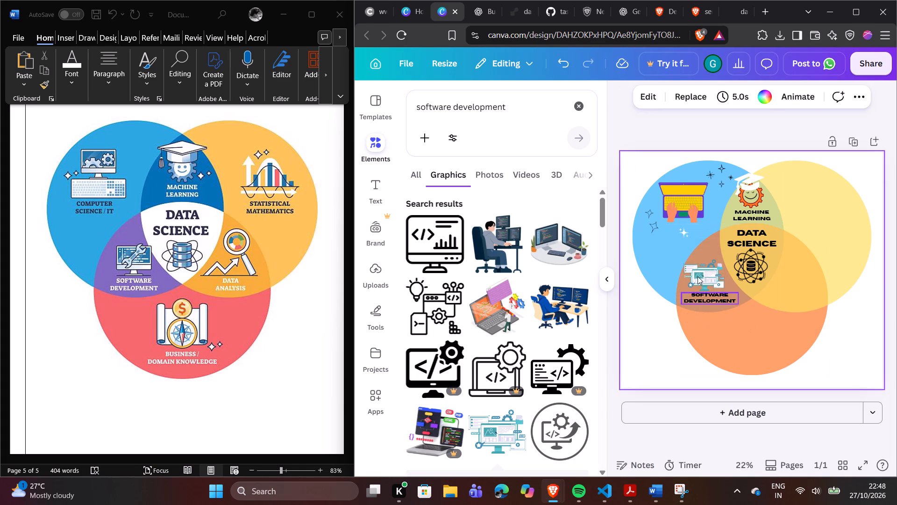
pyautogui.click(698, 276)
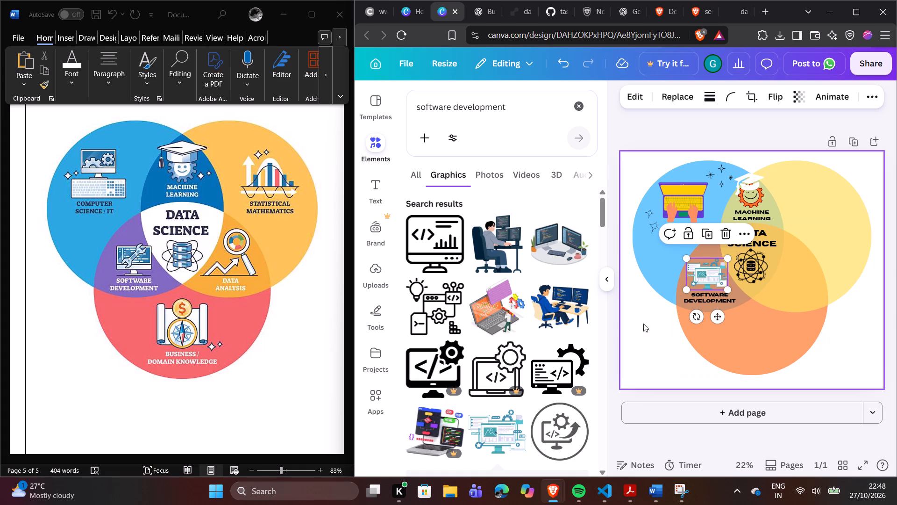
pyautogui.click(634, 329)
# Nudge the SOFTWARE DEVELOPMENT label sideways to centre it beneath the computer-screens graphic.
pyautogui.click(703, 297)
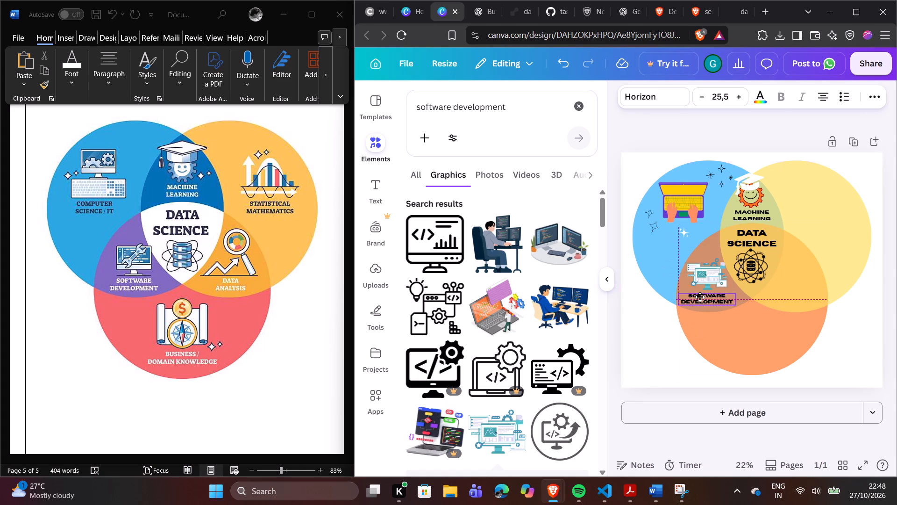
pyautogui.click(624, 328)
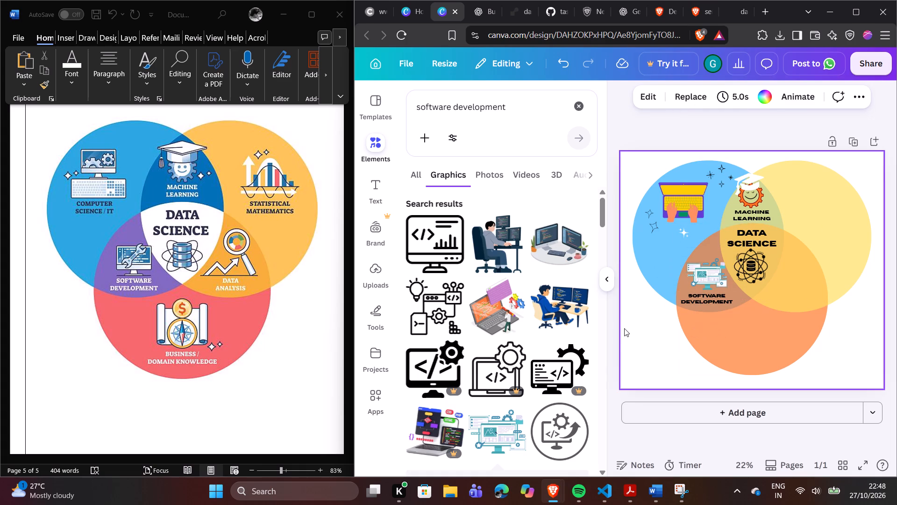
pyautogui.click(712, 300)
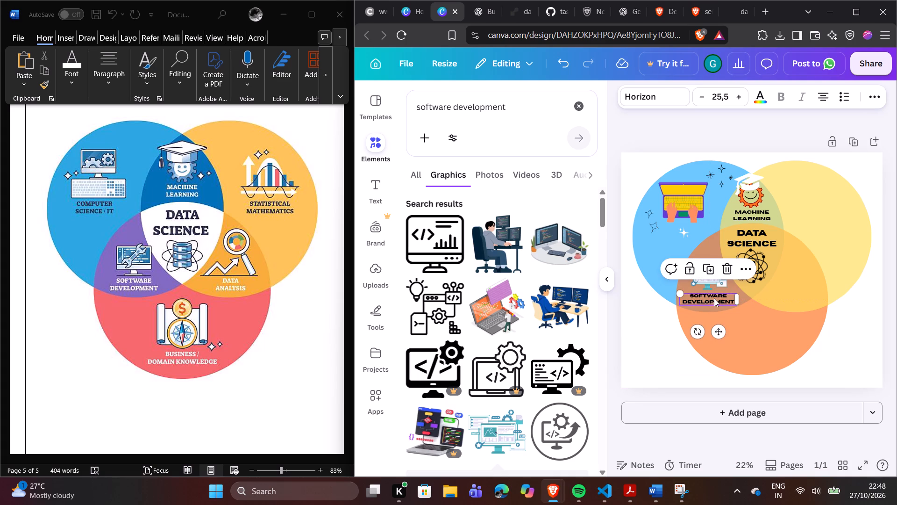
pyautogui.click(660, 338)
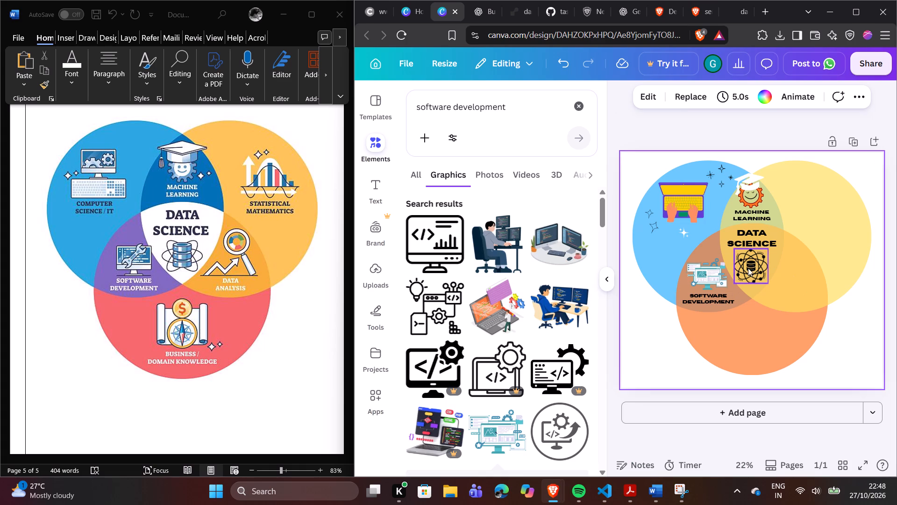
# Enlarge the teal computer-screens graphic slightly to about 334 × 255.
pyautogui.click(715, 266)
pyautogui.click(686, 289)
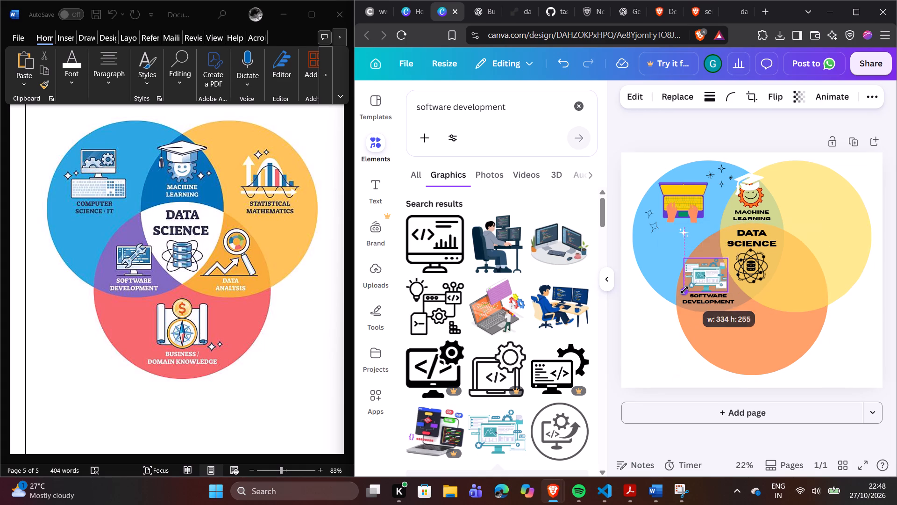
pyautogui.click(587, 339)
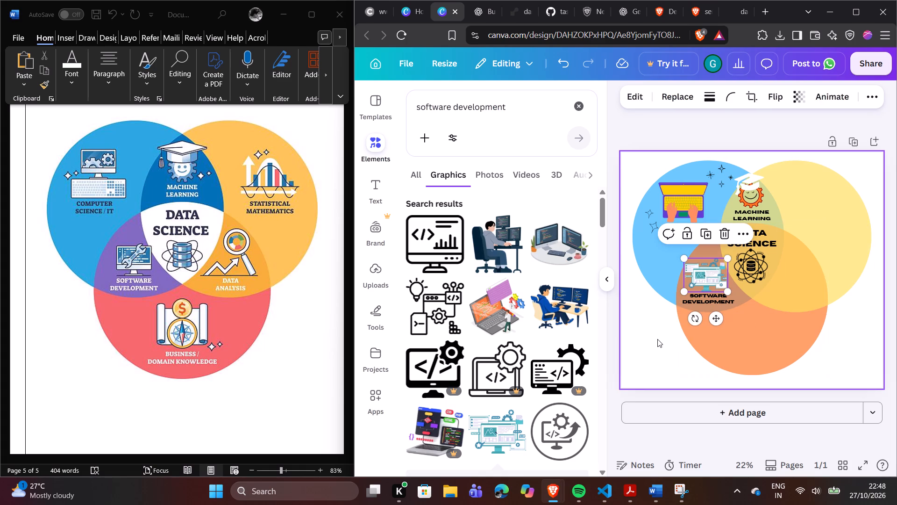
pyautogui.click(657, 339)
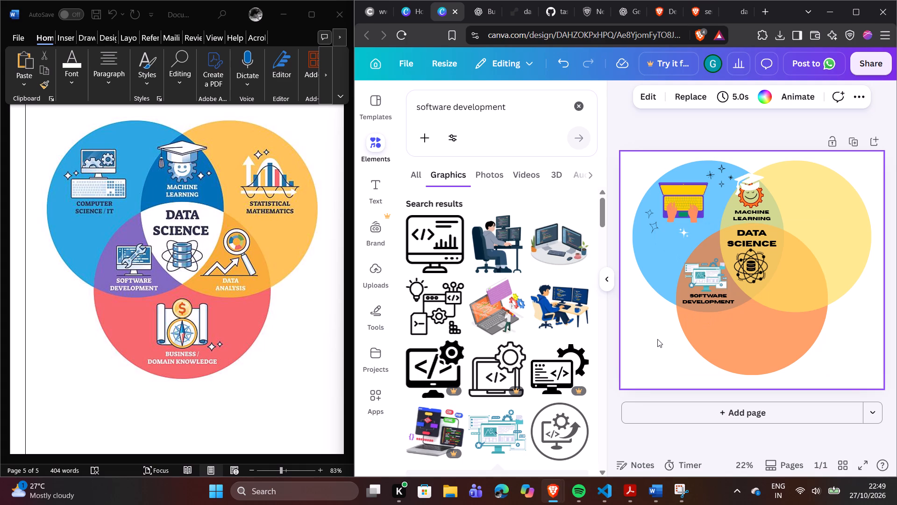
# Change the SOFTWARE DEVELOPMENT label's text colour to white (#ffffff).
pyautogui.click(721, 297)
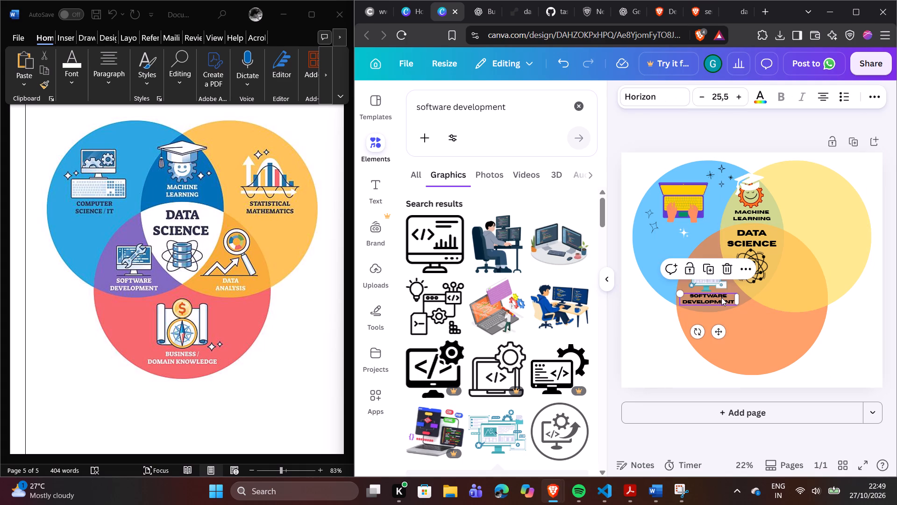
pyautogui.click(761, 90)
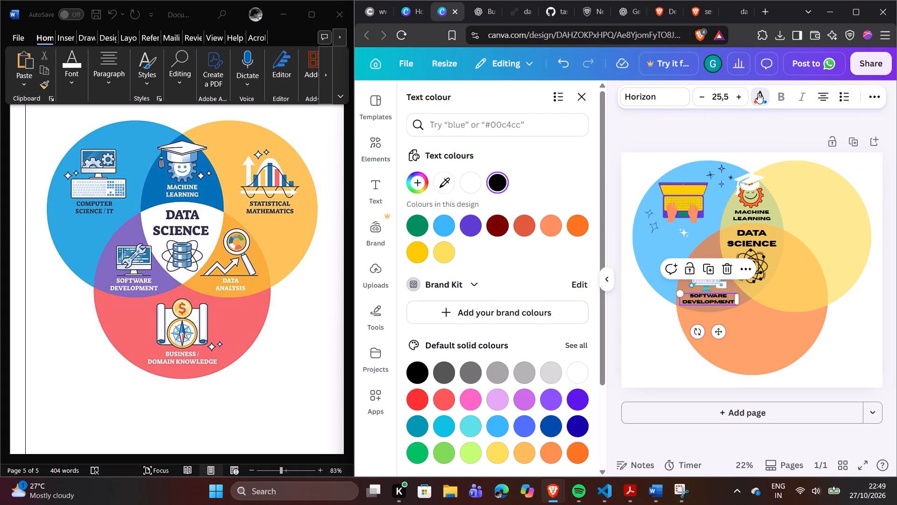
pyautogui.click(469, 187)
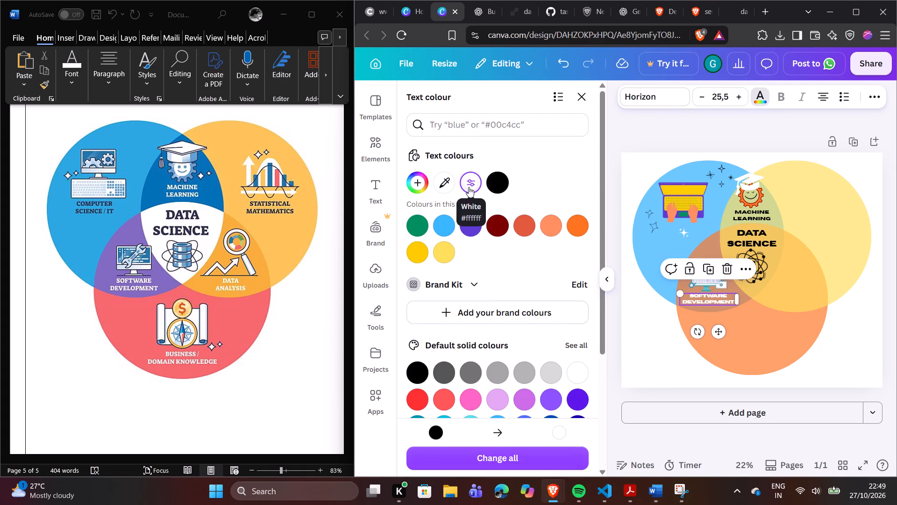
pyautogui.doubleClick(751, 122)
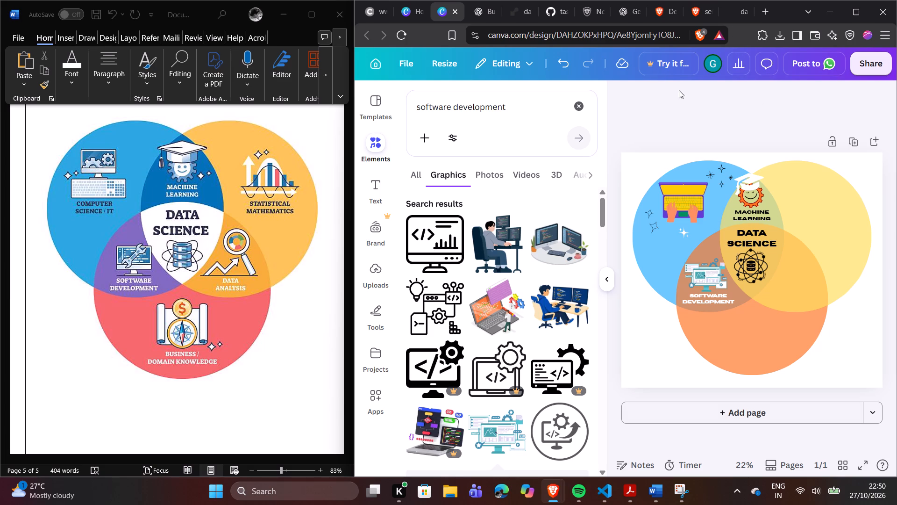
# Search the elements library for data analysis and restrict the results to graphics.
pyautogui.click(575, 108)
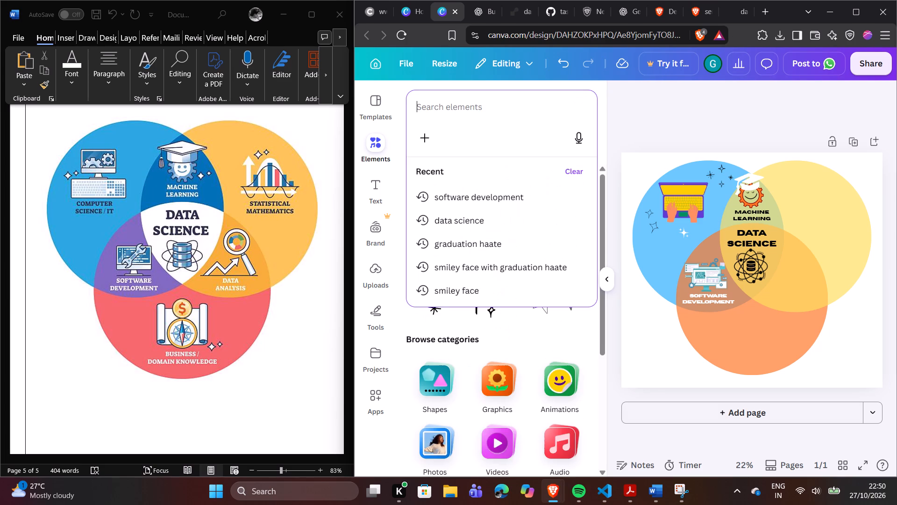
pyautogui.write('data')
pyautogui.press('space')
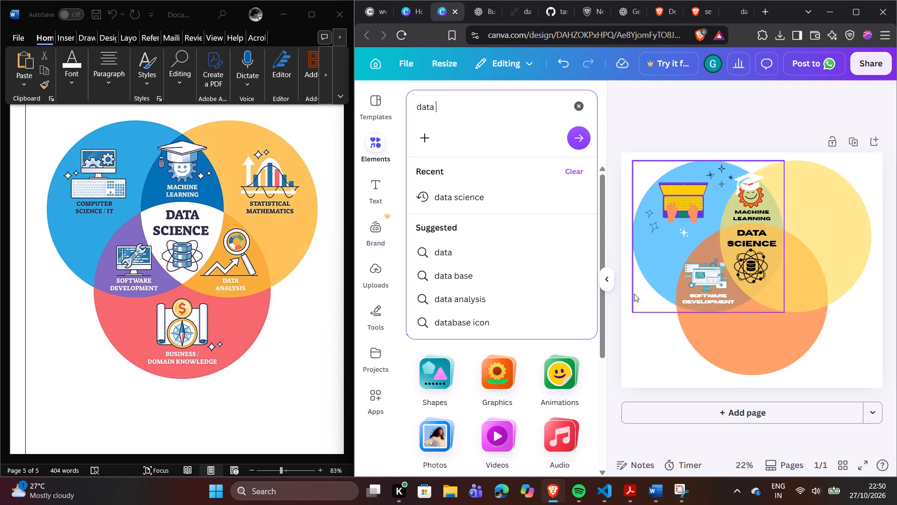
pyautogui.doubleClick(491, 293)
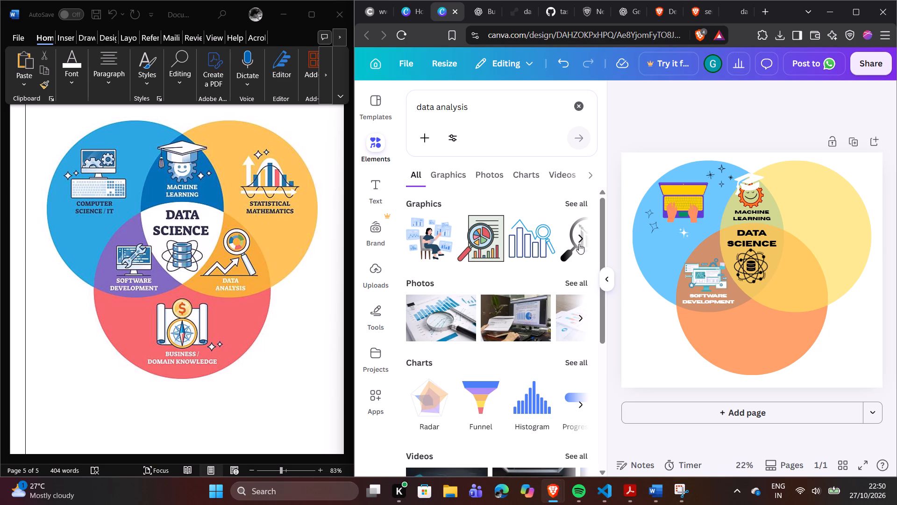
pyautogui.click(458, 171)
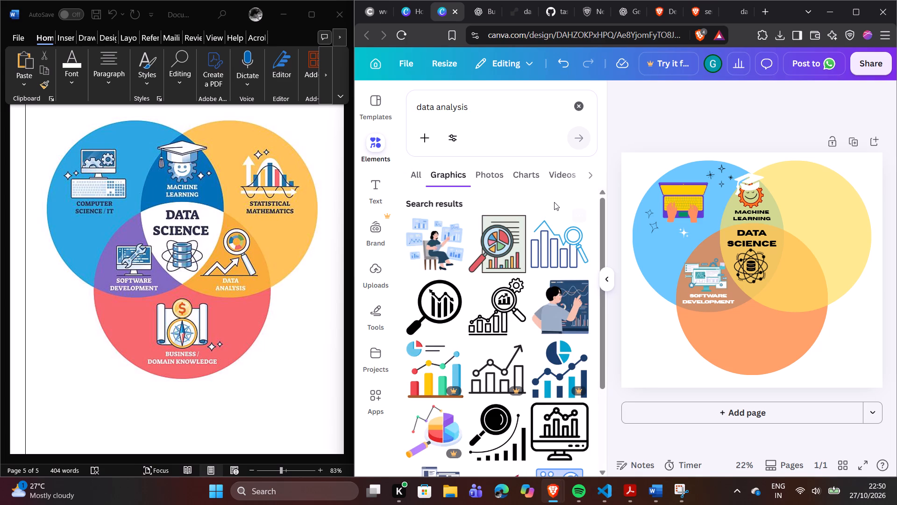
# Look through the data analysis graphics for an icon combining a chart and magnifying glass, like the one in the Word diagram.
pyautogui.scroll(-3, 554, 202)
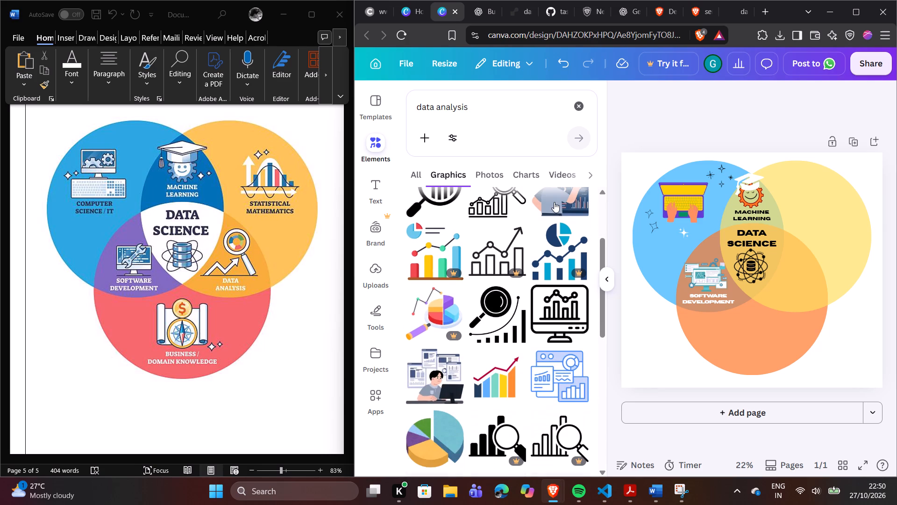
pyautogui.scroll(1, 554, 202)
pyautogui.scroll(-2, 554, 202)
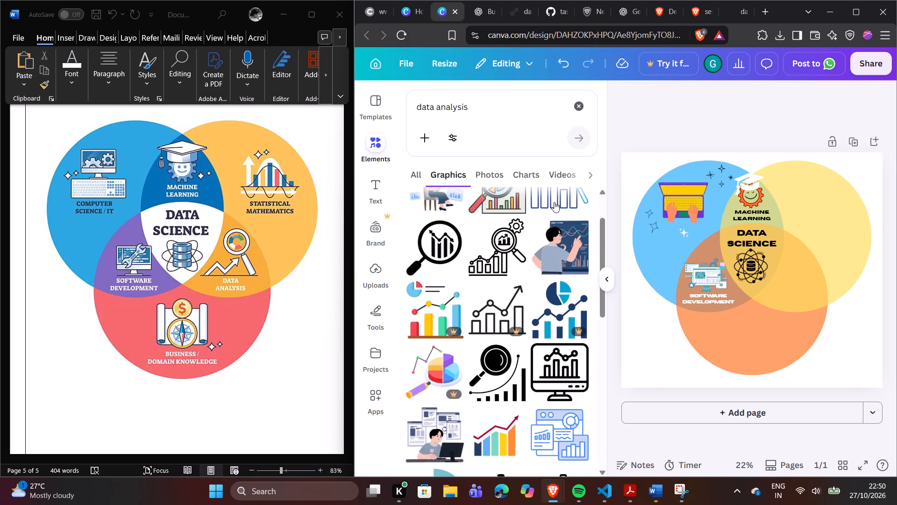
pyautogui.scroll(-6, 554, 202)
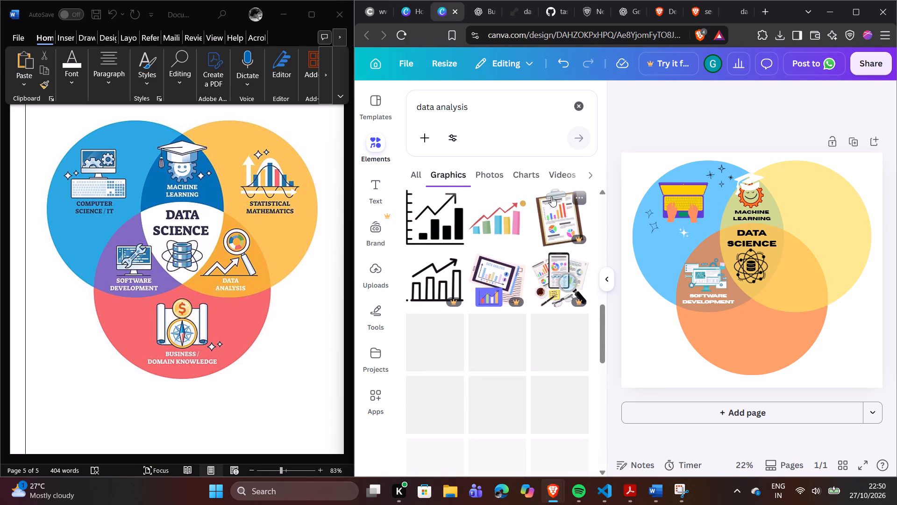
pyautogui.scroll(-4, 535, 198)
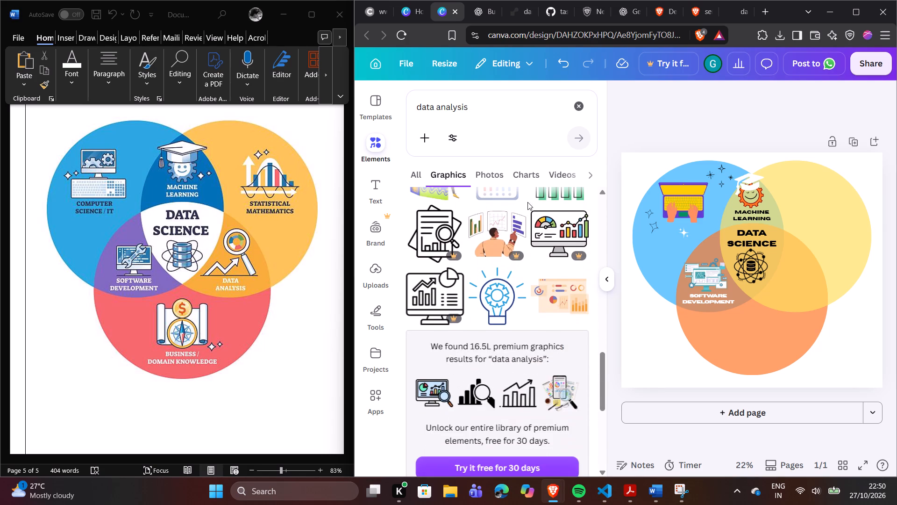
pyautogui.scroll(-3, 527, 201)
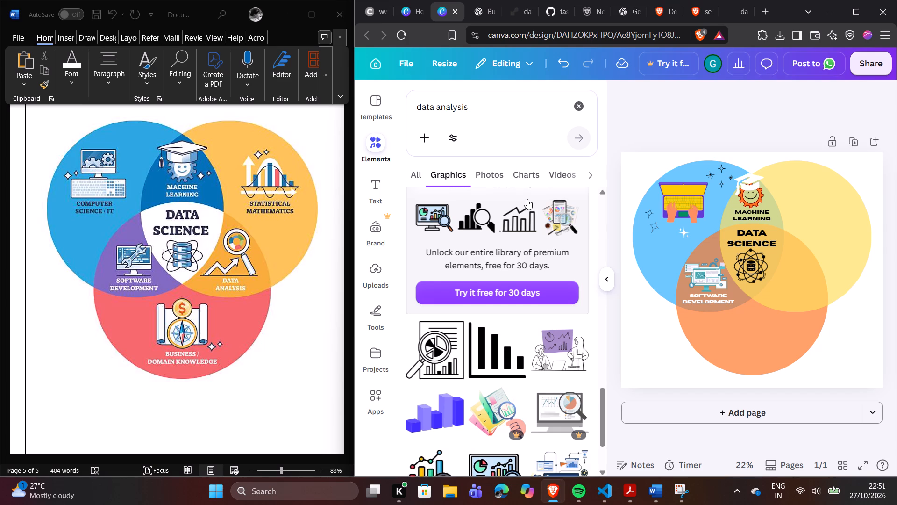
pyautogui.scroll(-11, 527, 199)
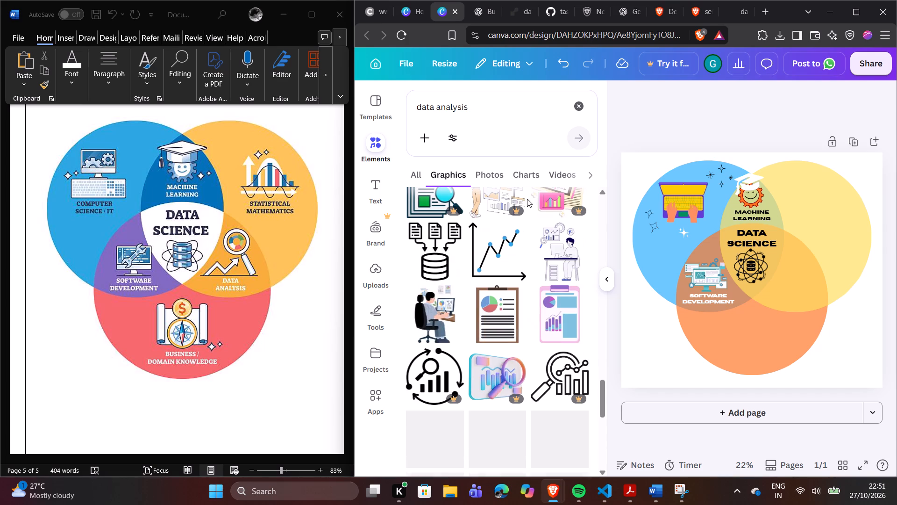
pyautogui.scroll(-4, 526, 195)
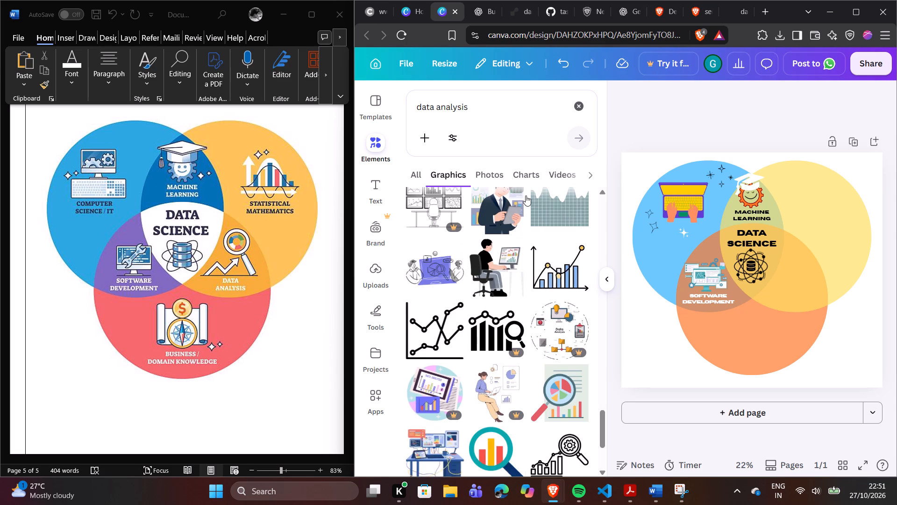
pyautogui.scroll(16, 526, 195)
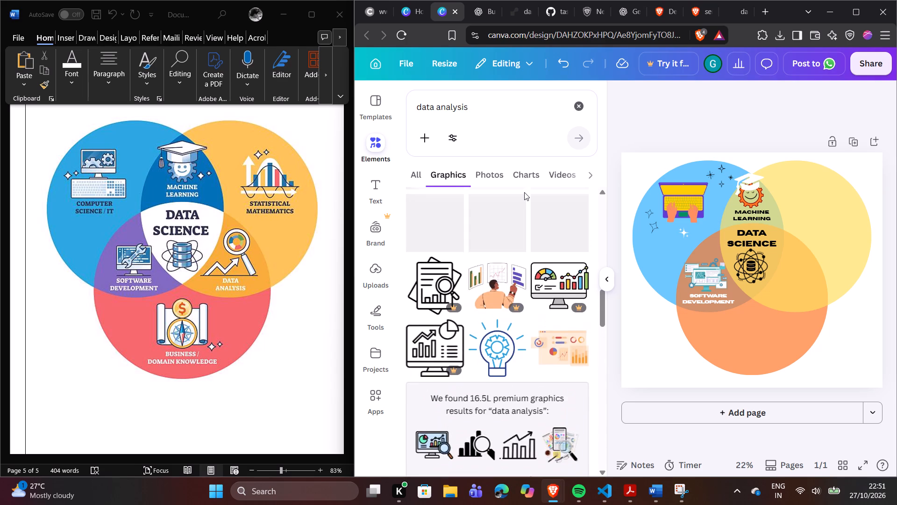
pyautogui.scroll(7, 524, 192)
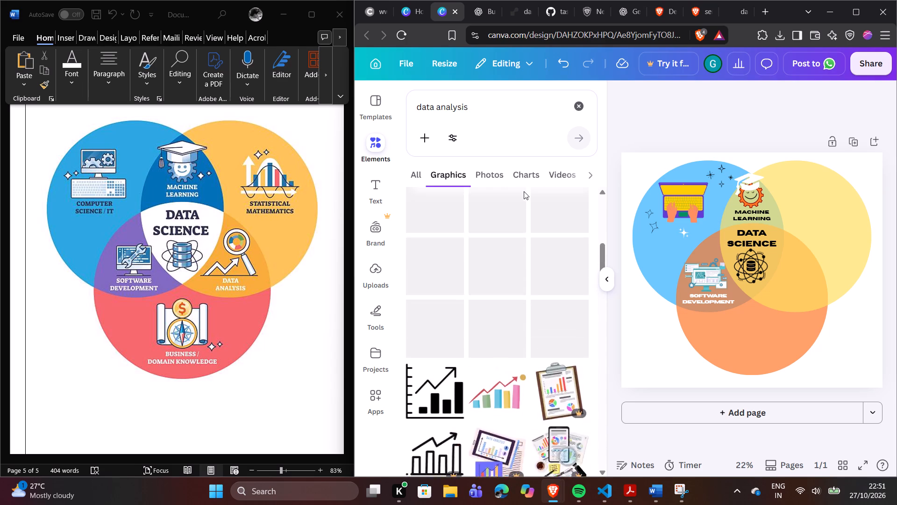
pyautogui.scroll(4, 524, 191)
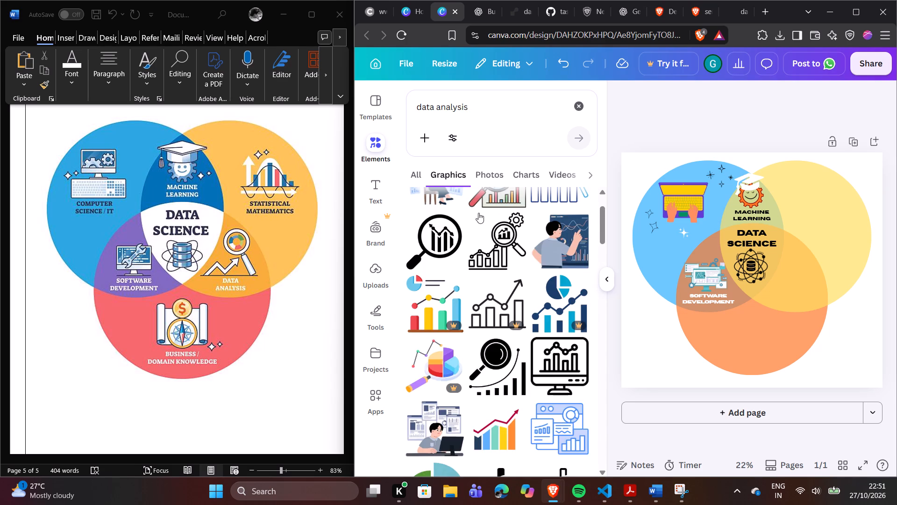
pyautogui.scroll(4, 478, 213)
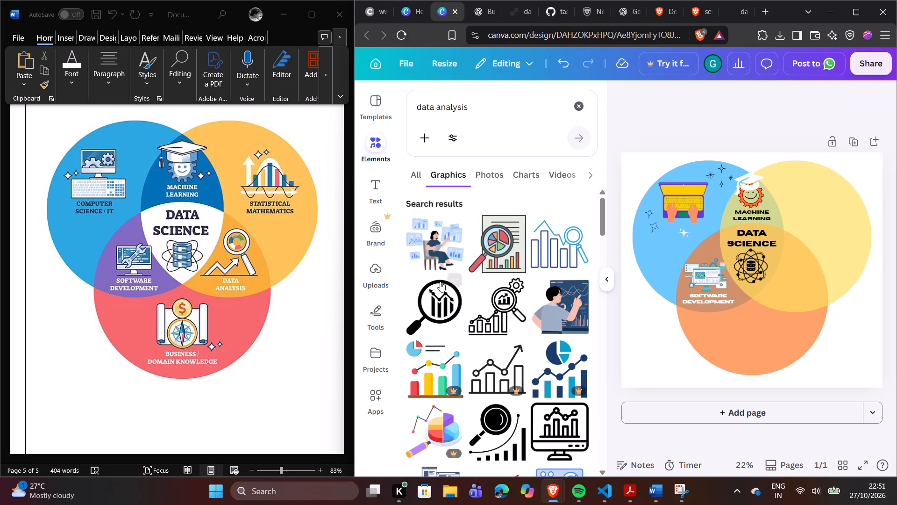
# Insert the black bar-chart, magnifier and gear graphic, shrink it and place it in the yellow and orange circles' overlap.
pyautogui.click(481, 318)
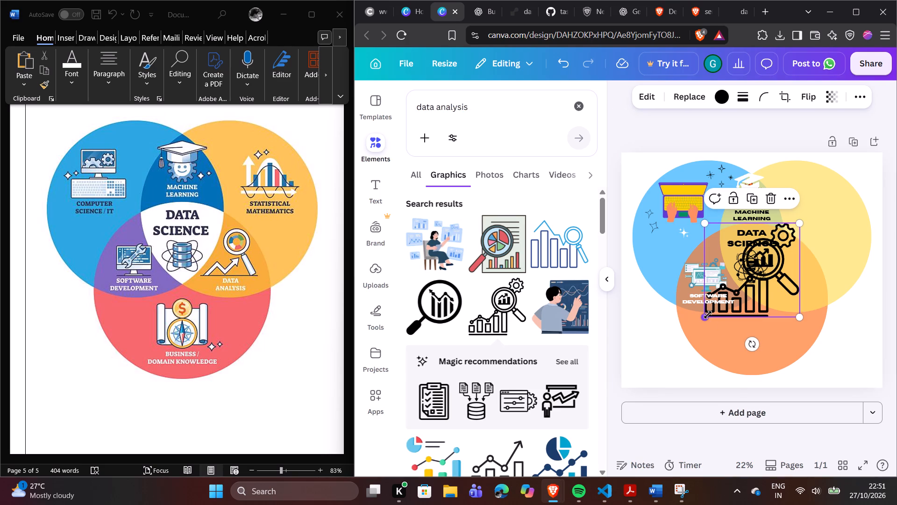
pyautogui.moveTo(708, 315); pyautogui.dragTo(773, 271)
pyautogui.click(848, 238)
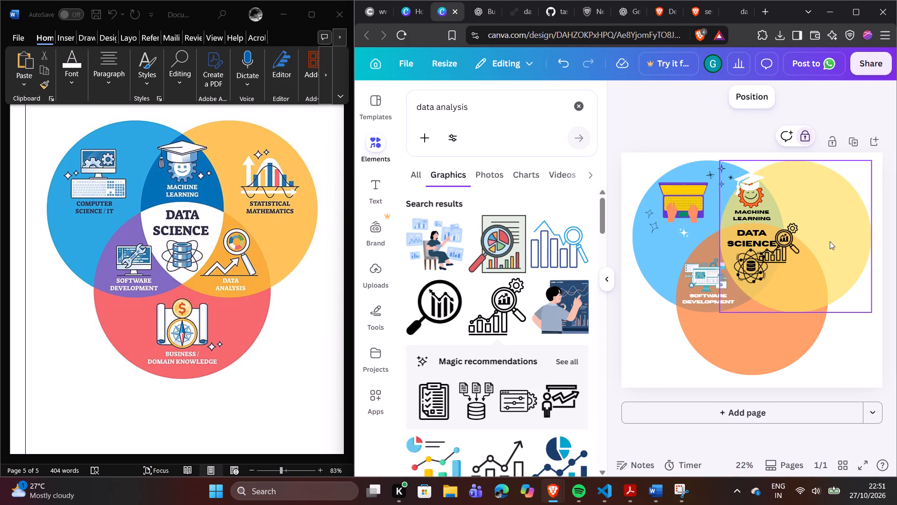
pyautogui.moveTo(790, 244); pyautogui.dragTo(802, 269)
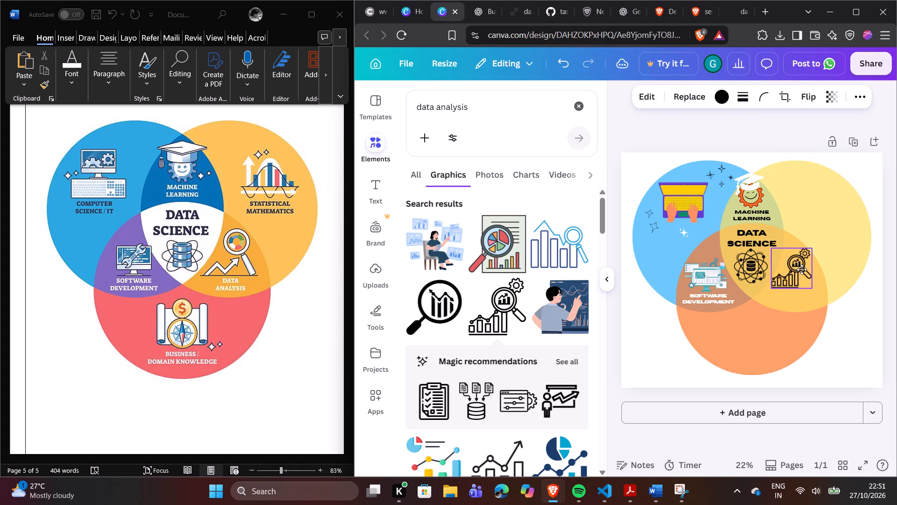
pyautogui.moveTo(802, 269); pyautogui.dragTo(802, 270)
pyautogui.click(852, 325)
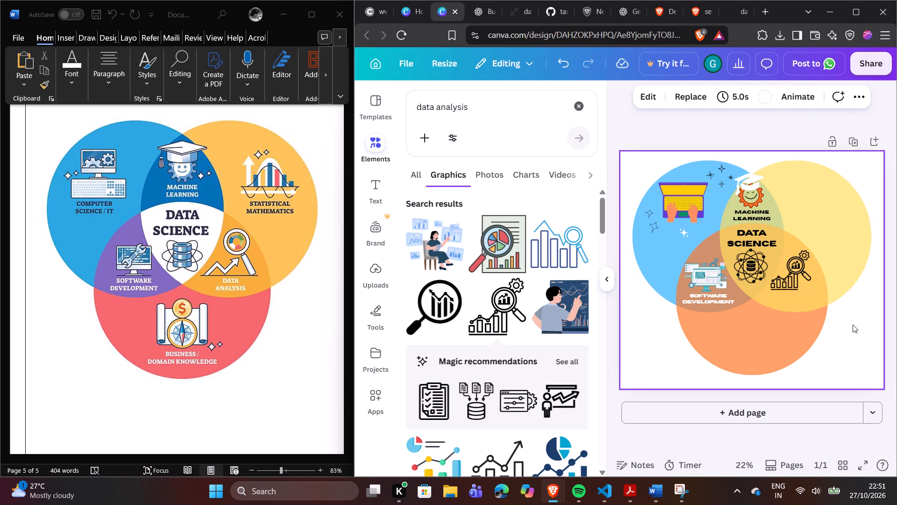
# Shrink the bar-chart and magnifier graphic slightly to about 293 × 290 and lock it.
pyautogui.click(797, 276)
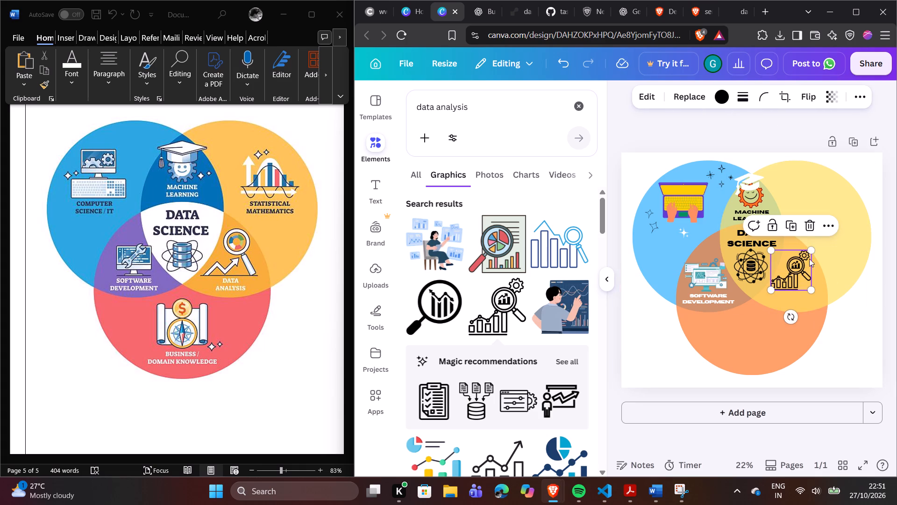
pyautogui.click(814, 248)
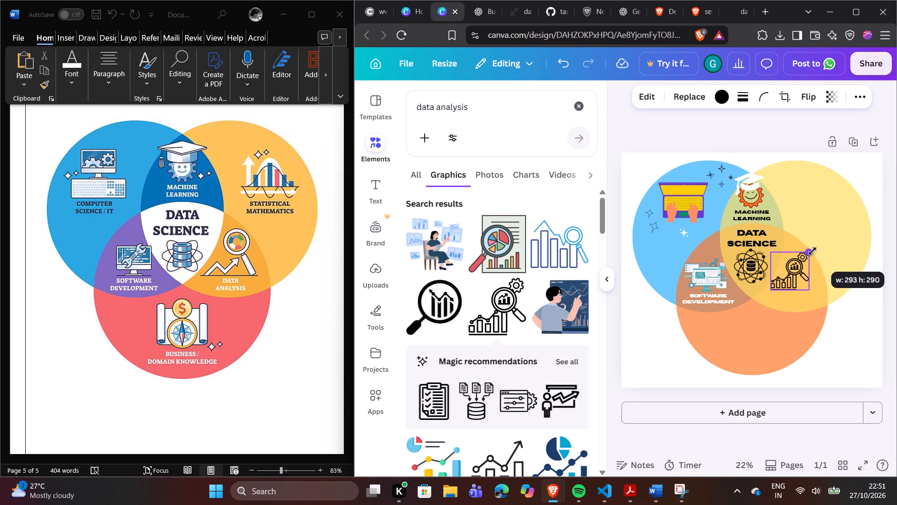
pyautogui.click(832, 251)
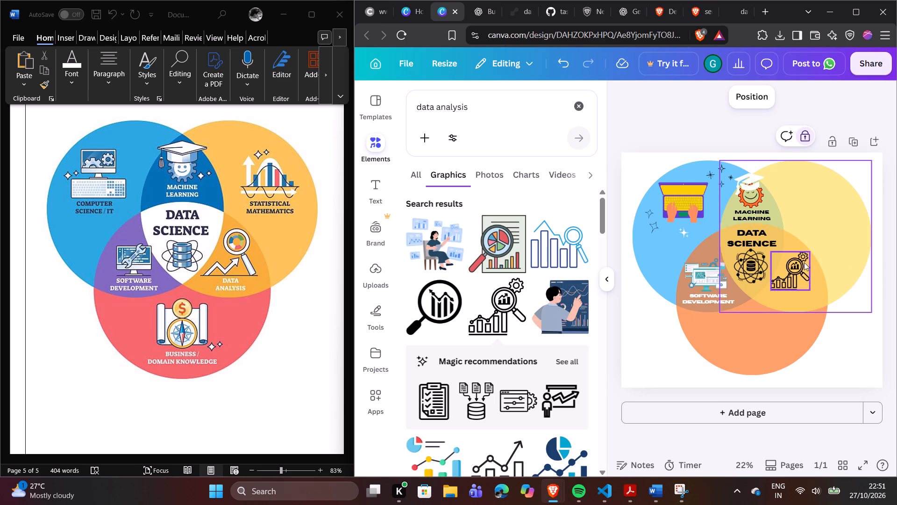
pyautogui.click(803, 263)
pyautogui.click(772, 224)
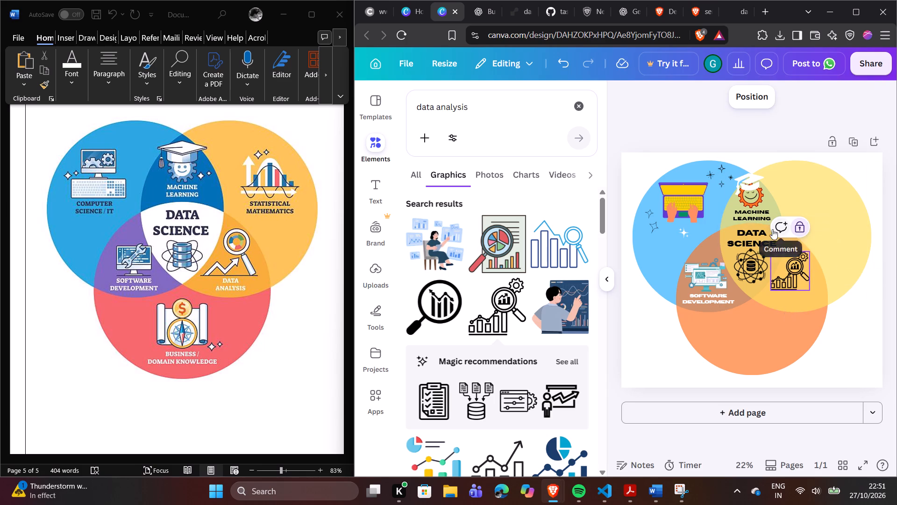
pyautogui.click(835, 334)
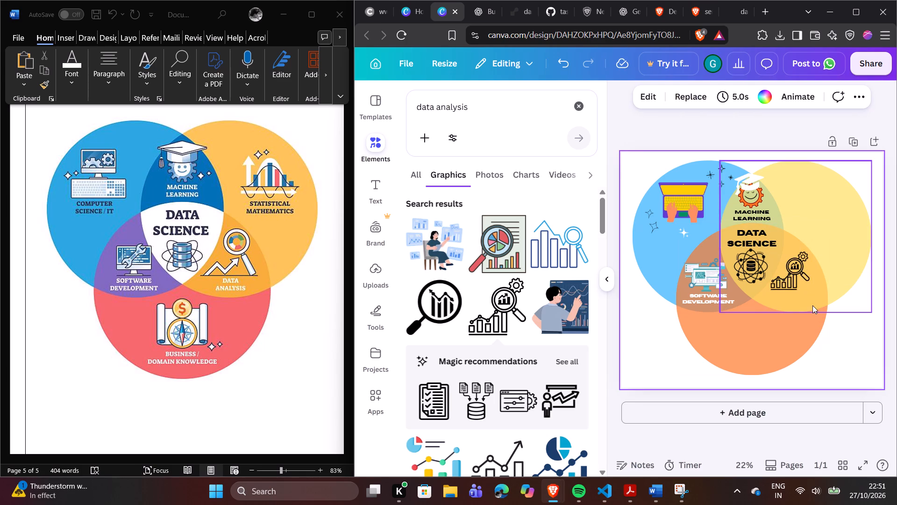
# Unlock the bar-chart and magnifier graphic, shift it slightly to the right within the overlap, and lock it again.
pyautogui.click(803, 276)
pyautogui.click(795, 229)
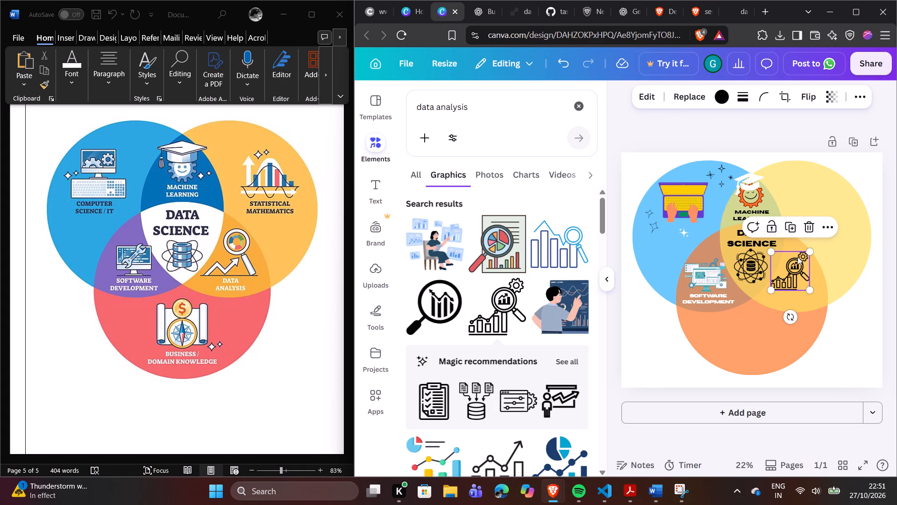
pyautogui.click(796, 264)
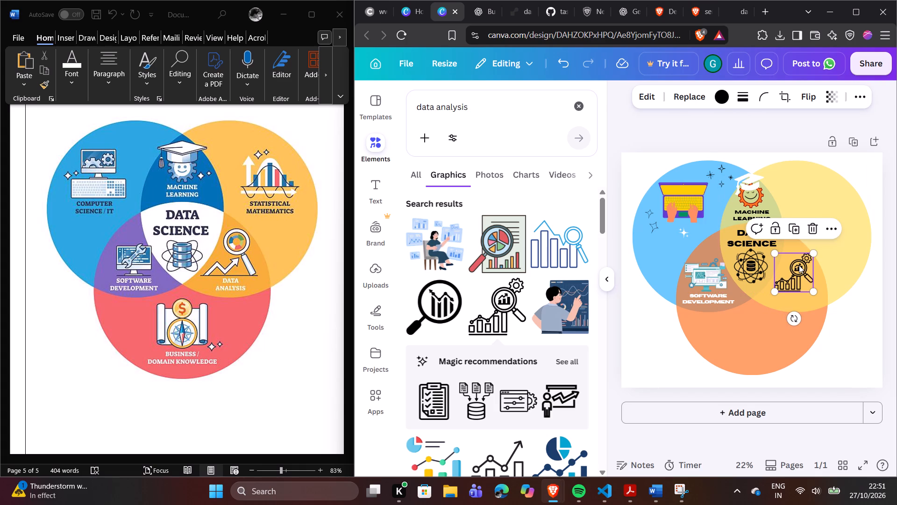
pyautogui.click(776, 225)
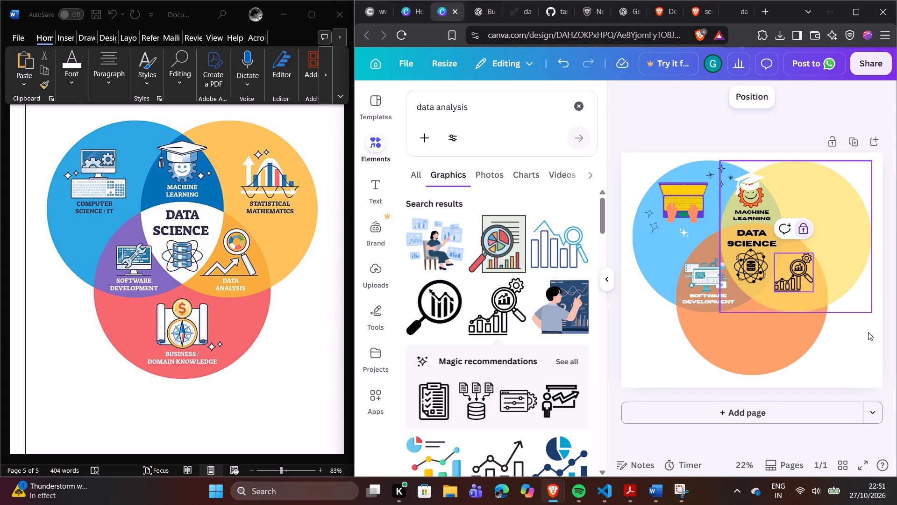
pyautogui.click(868, 332)
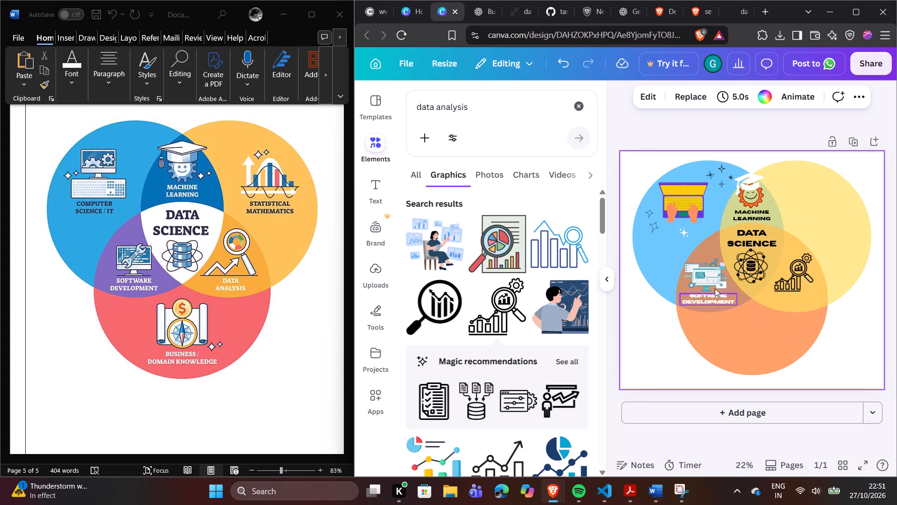
# Lock the teal computer-screens graphic above the SOFTWARE DEVELOPMENT label.
pyautogui.click(711, 267)
pyautogui.click(690, 233)
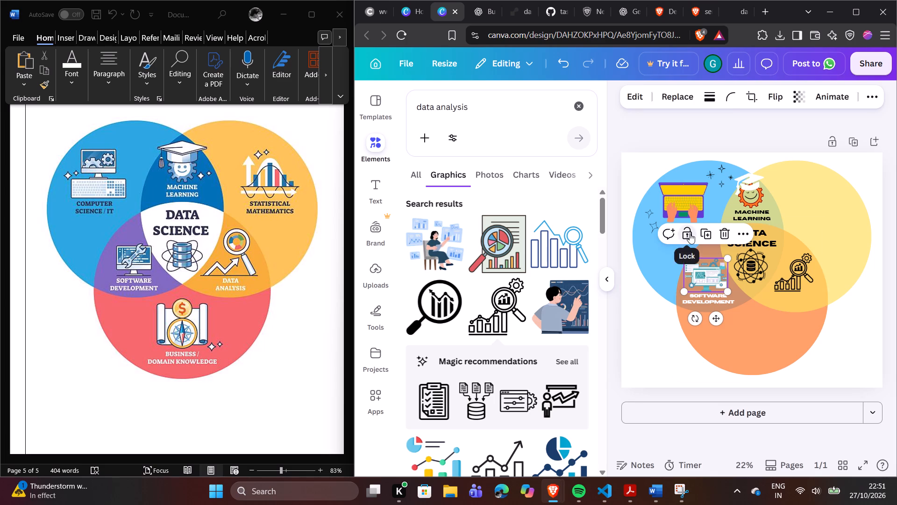
# Duplicate the SOFTWARE DEVELOPMENT label and place the copy beneath the bar-chart and magnifier graphic.
pyautogui.click(707, 297)
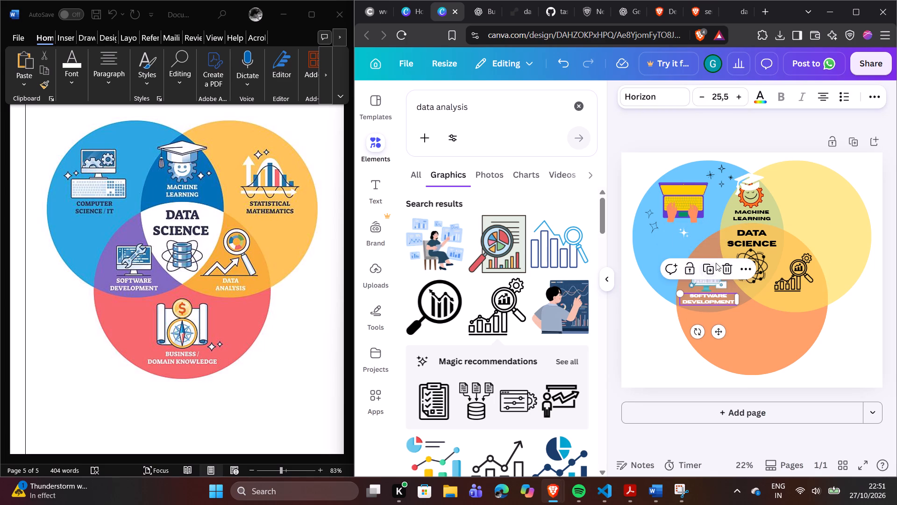
pyautogui.click(709, 265)
pyautogui.moveTo(669, 363); pyautogui.dragTo(789, 322)
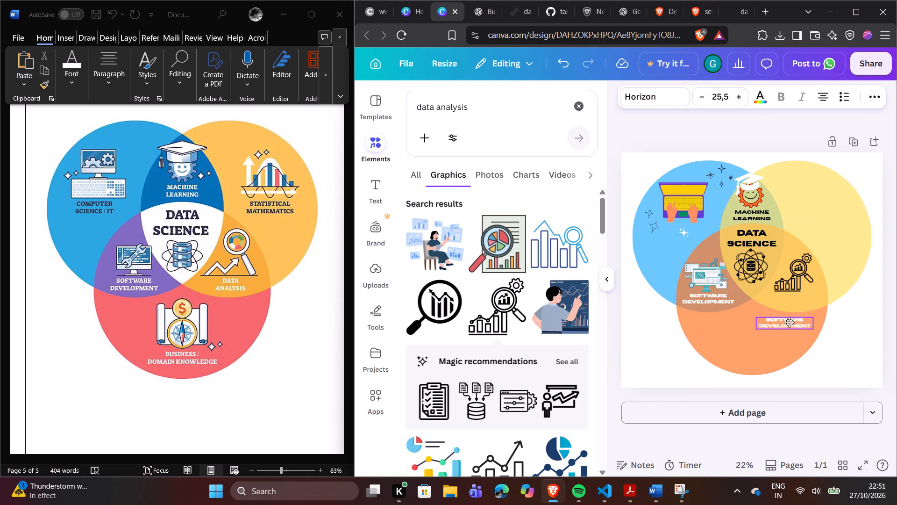
pyautogui.moveTo(789, 322); pyautogui.dragTo(795, 298)
# Replace the text of the copied label beneath the bar-chart and magnifier graphic with DATA ANALYSIS on two lines.
pyautogui.doubleClick(795, 298)
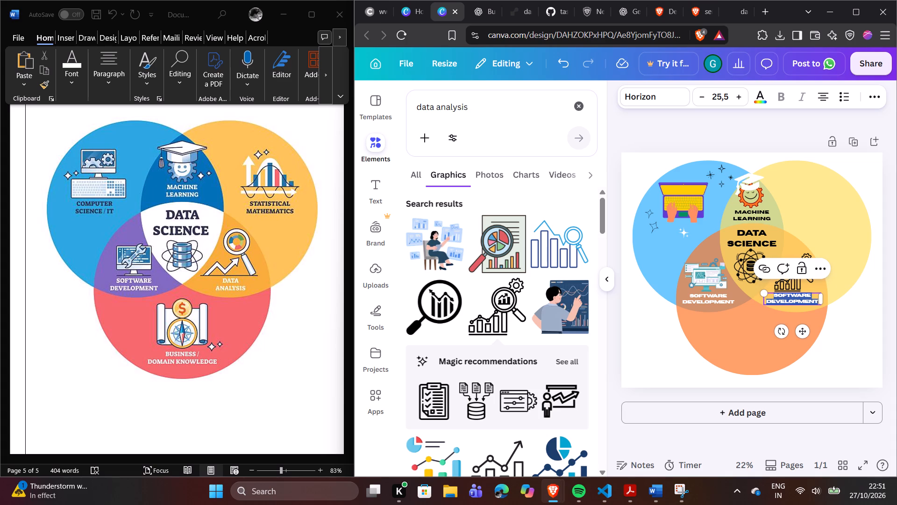
pyautogui.write('DA')
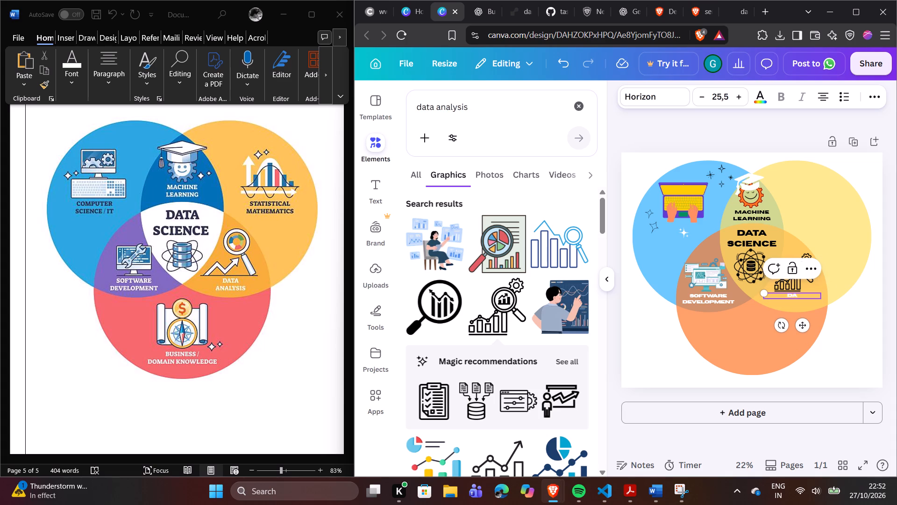
pyautogui.hotkey('shift', 't')
pyautogui.hotkey('shift', 'a')
pyautogui.press('Return')
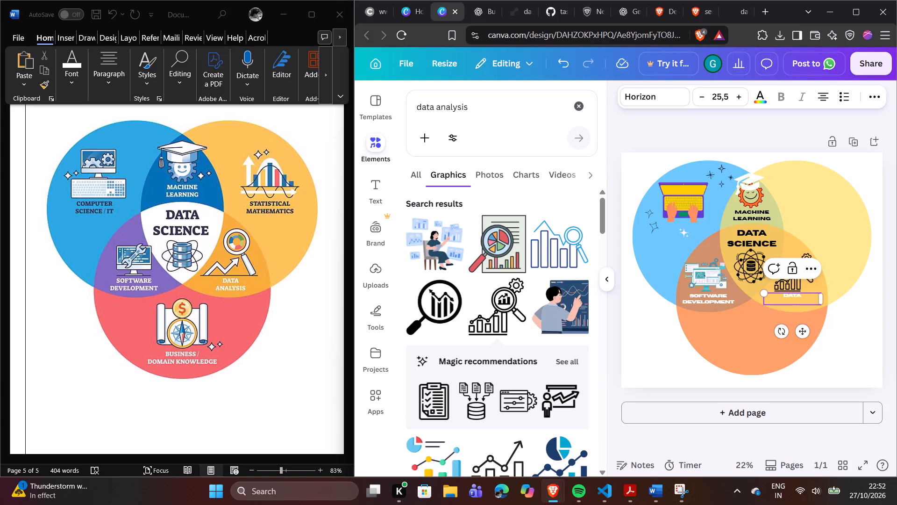
pyautogui.hotkey('shift', 'a')
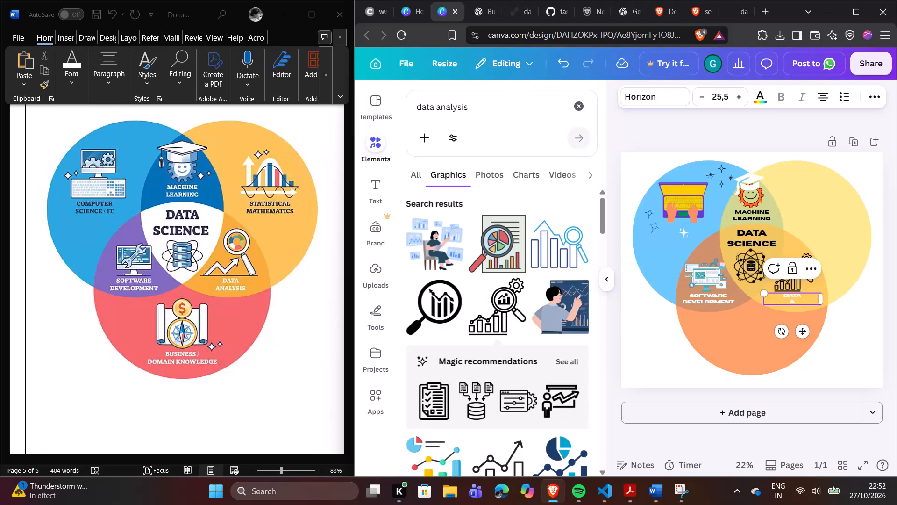
pyautogui.hotkey('shift', 'n')
pyautogui.hotkey('shift', 'a')
pyautogui.hotkey('shift', 'l')
pyautogui.hotkey('shift', 'y')
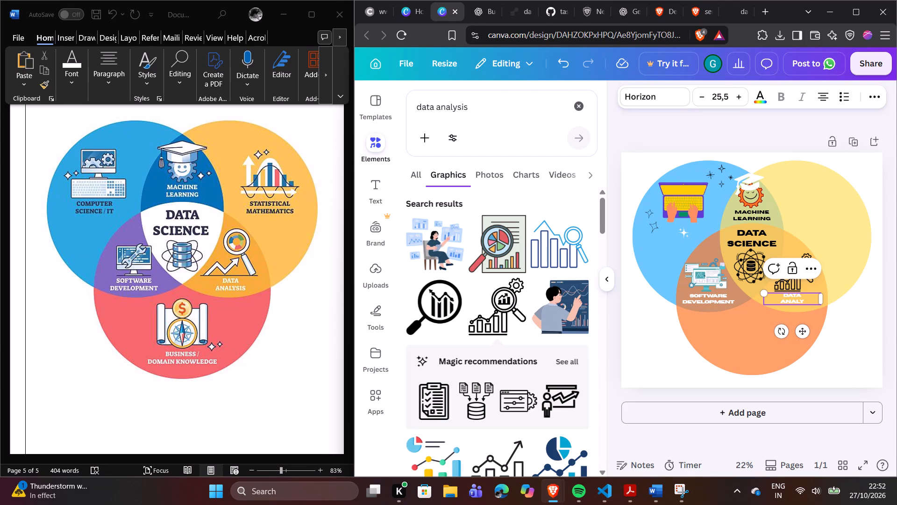
pyautogui.hotkey('shift', 's')
pyautogui.hotkey('shift', 'i')
pyautogui.hotkey('shift', 's')
# Change the DATA ANALYSIS label's text colour from white to black, applying the change to all matching text on the page.
pyautogui.click(766, 100)
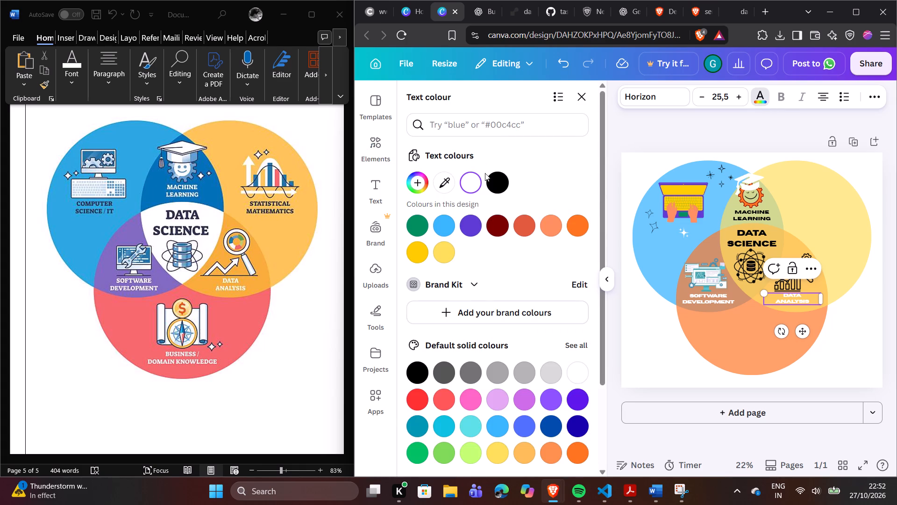
pyautogui.click(491, 176)
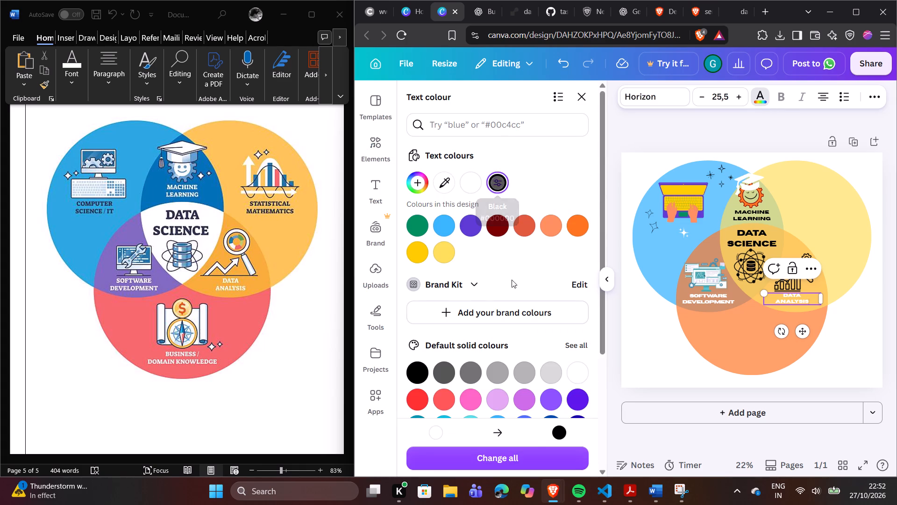
pyautogui.click(533, 447)
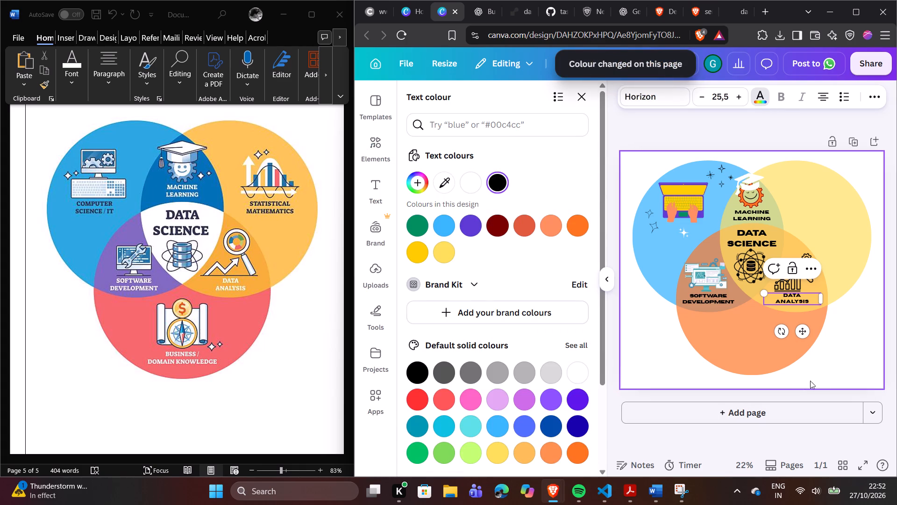
pyautogui.click(836, 374)
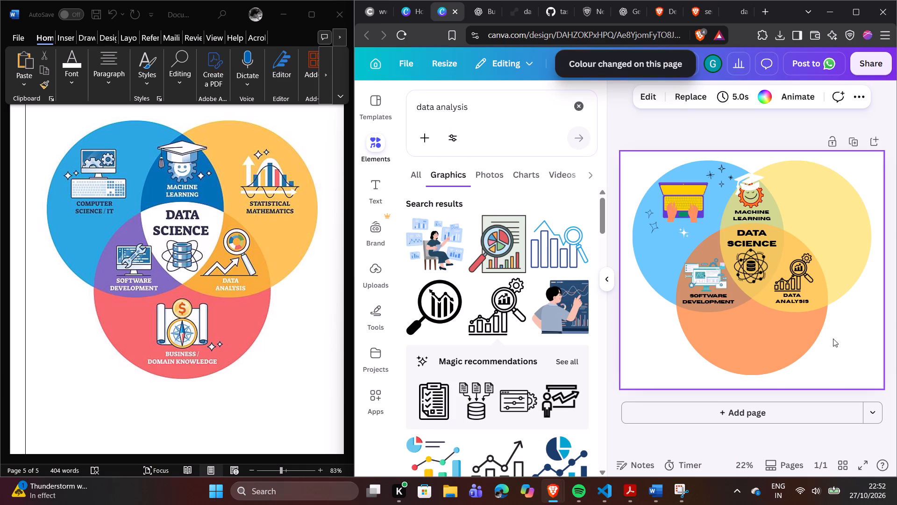
# Nudge the DATA ANALYSIS label slightly left and up, closer beneath the bar-chart and magnifier graphic.
pyautogui.moveTo(793, 295); pyautogui.dragTo(788, 296)
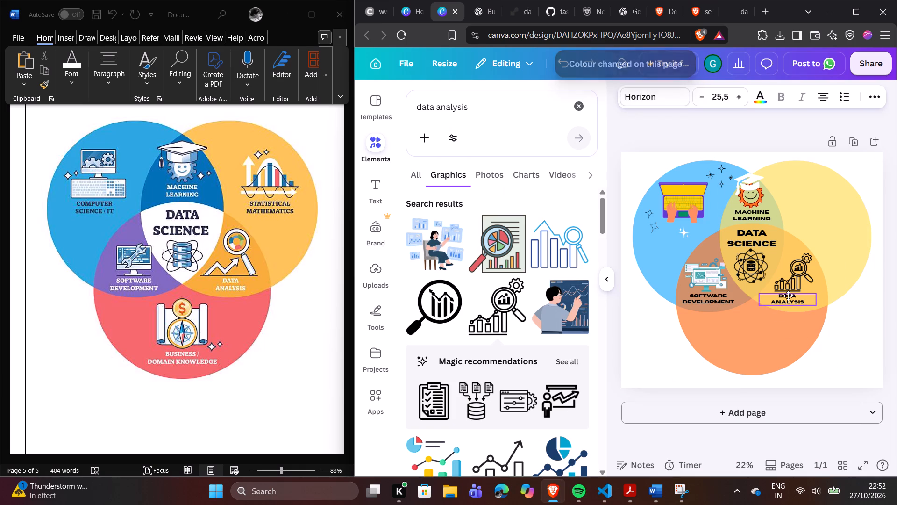
pyautogui.moveTo(788, 296); pyautogui.dragTo(788, 293)
pyautogui.click(840, 346)
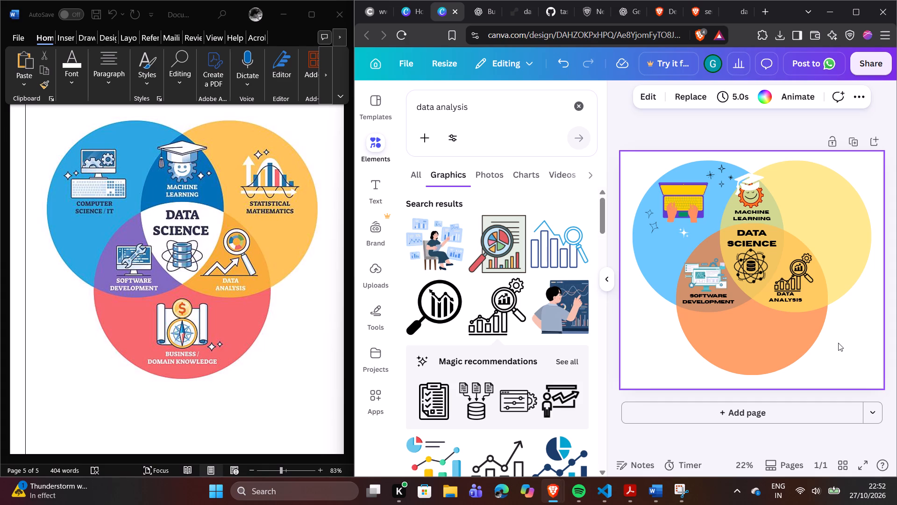
# Duplicate the white sparkle below the laptop graphic and place the copy just right of the DATA ANALYSIS label.
pyautogui.click(686, 229)
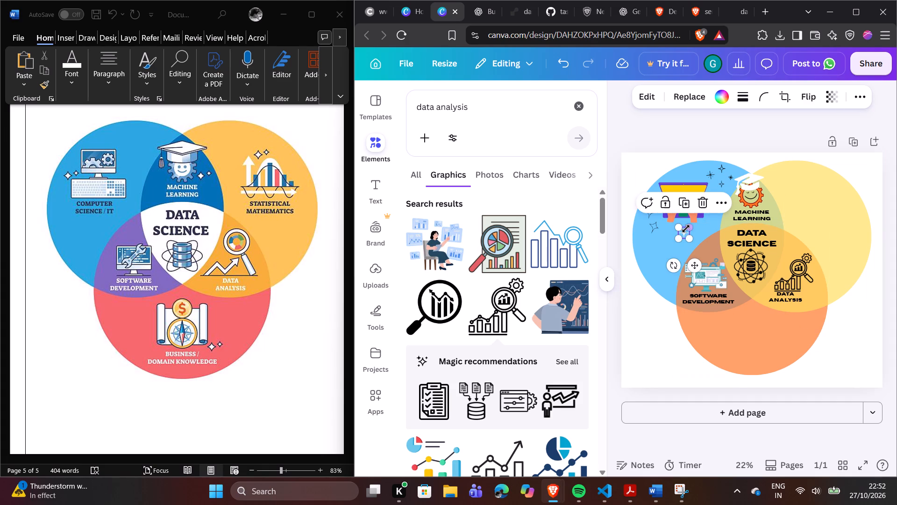
pyautogui.click(689, 200)
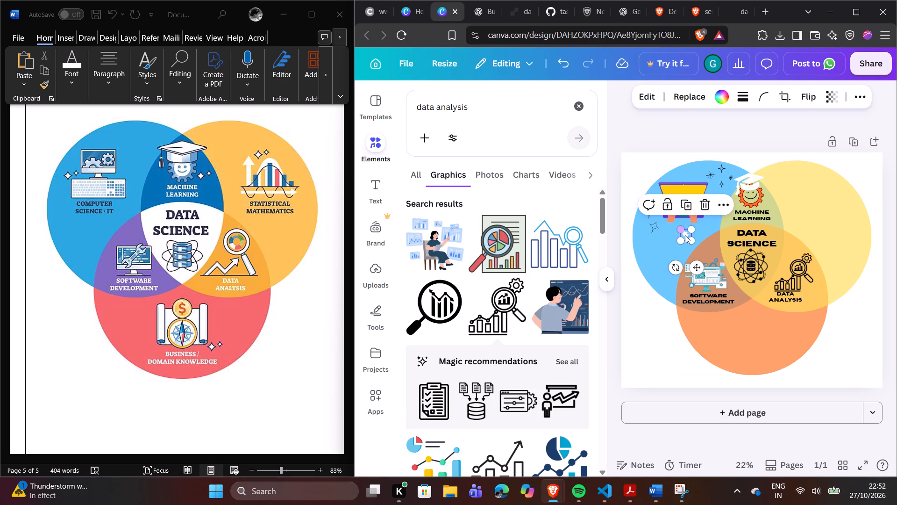
pyautogui.moveTo(686, 236); pyautogui.dragTo(706, 312)
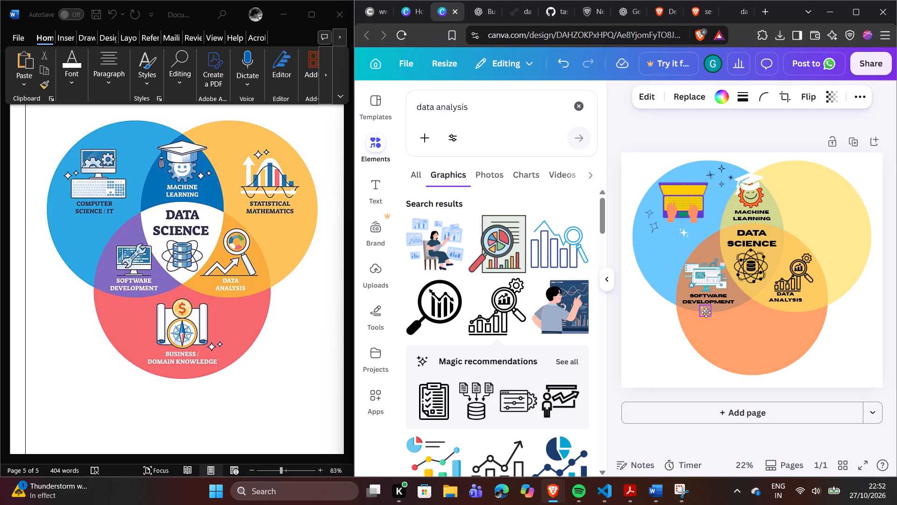
pyautogui.moveTo(706, 312); pyautogui.dragTo(818, 298)
pyautogui.moveTo(818, 298); pyautogui.dragTo(814, 296)
pyautogui.click(846, 335)
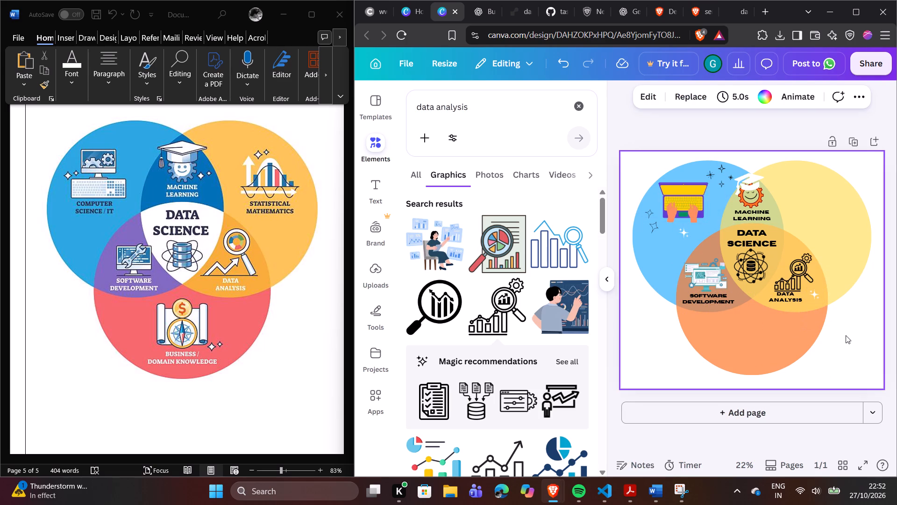
# Duplicate the white sparkle beside DATA ANALYSIS and place the copy just above the teal computer-screens graphic.
pyautogui.click(815, 292)
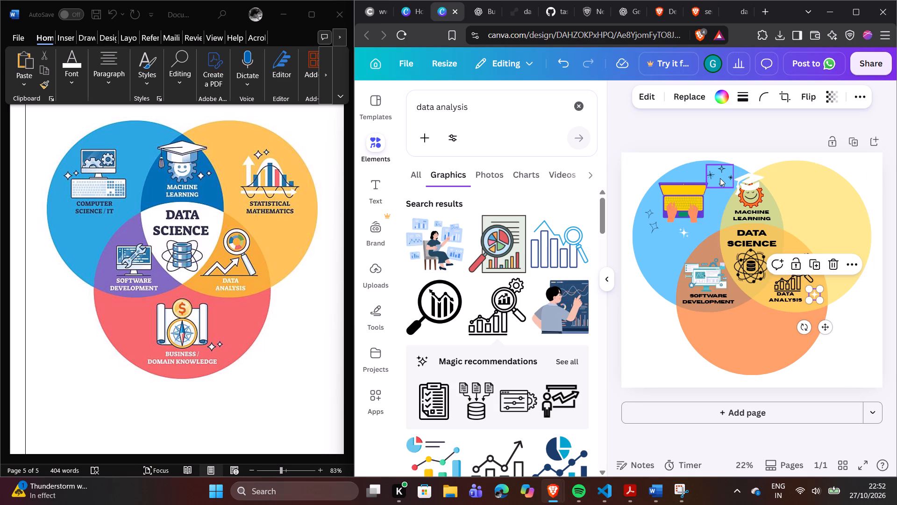
pyautogui.click(818, 267)
pyautogui.moveTo(818, 296); pyautogui.dragTo(710, 252)
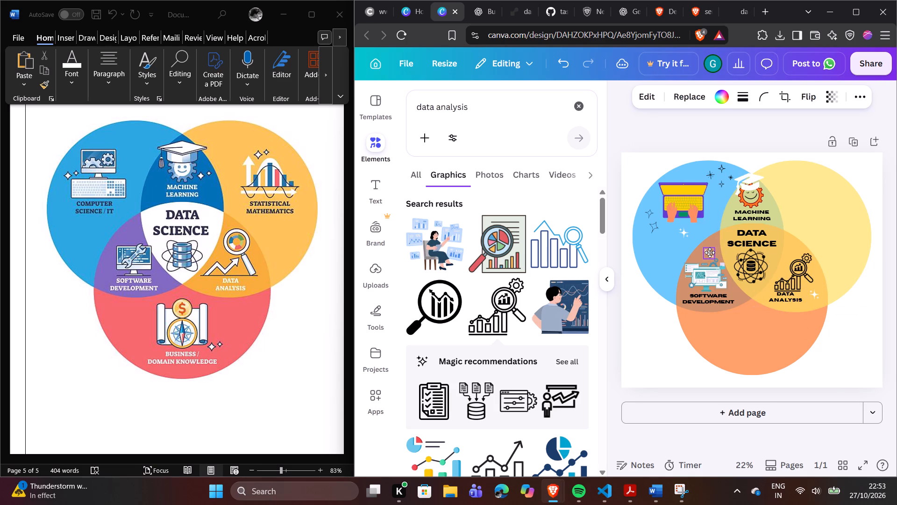
pyautogui.moveTo(710, 252); pyautogui.dragTo(705, 252)
pyautogui.click(839, 364)
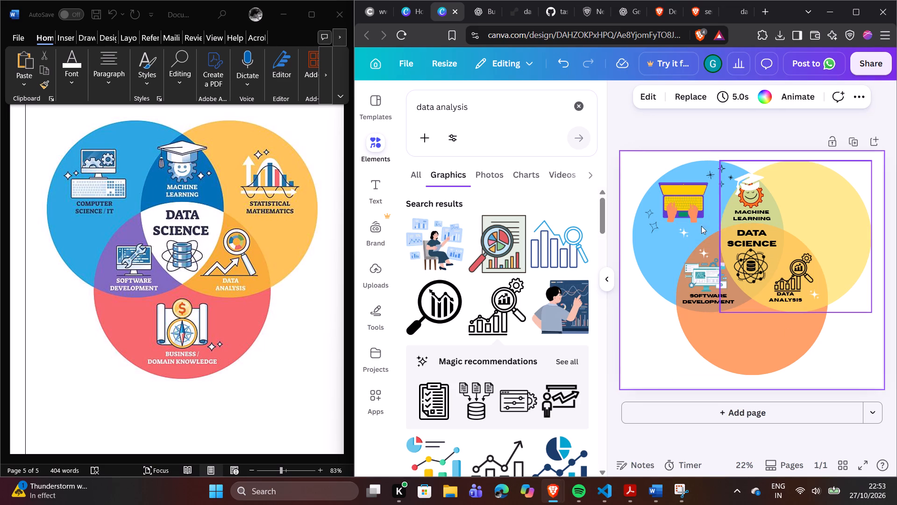
# Move the white sparkle from below the laptop graphic into the yellow circle, just right of the DATA SCIENCE title.
pyautogui.moveTo(684, 230); pyautogui.dragTo(791, 224)
pyautogui.click(812, 225)
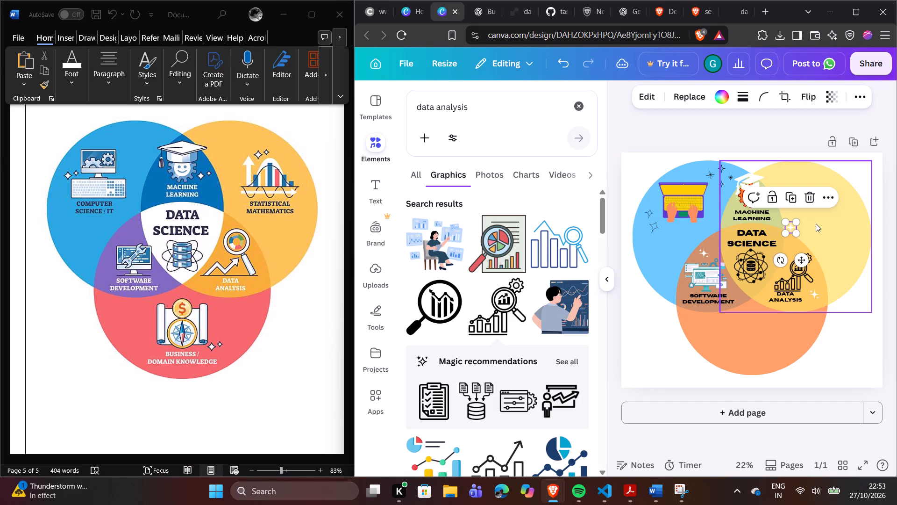
pyautogui.click(649, 328)
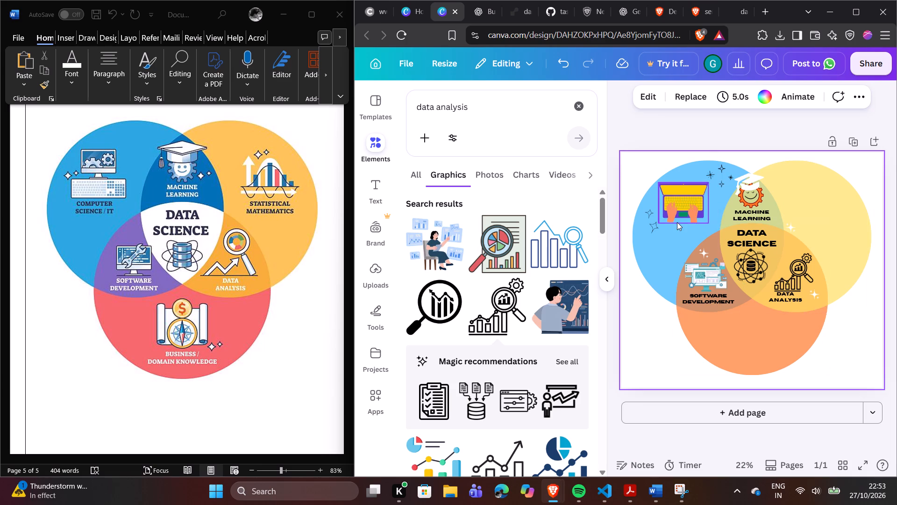
# Duplicate the DATA ANALYSIS label and place the copy beneath the laptop graphic in the blue circle.
pyautogui.click(784, 296)
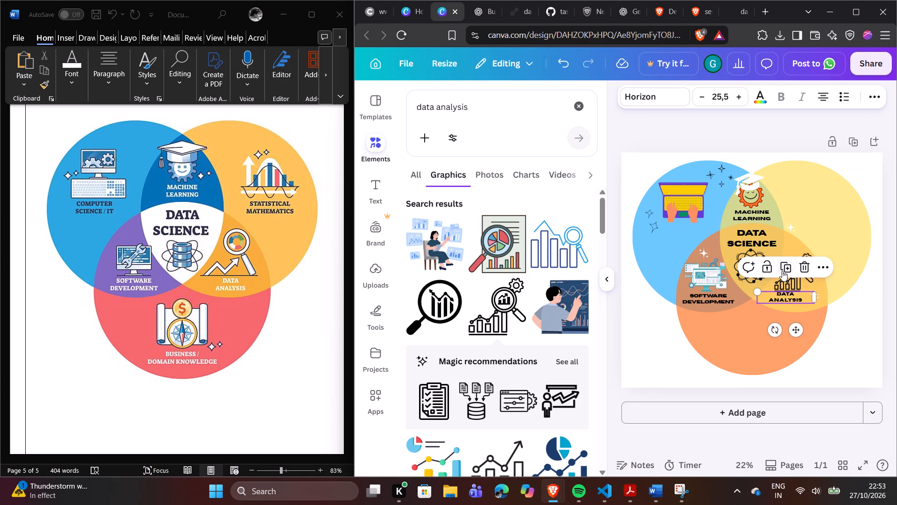
pyautogui.click(782, 270)
pyautogui.moveTo(781, 294); pyautogui.dragTo(719, 236)
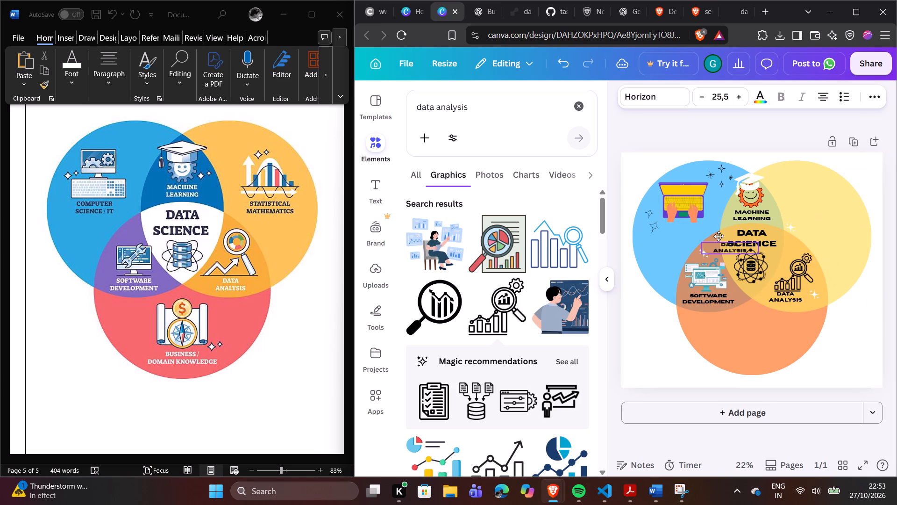
pyautogui.moveTo(719, 236); pyautogui.dragTo(677, 226)
pyautogui.click(677, 225)
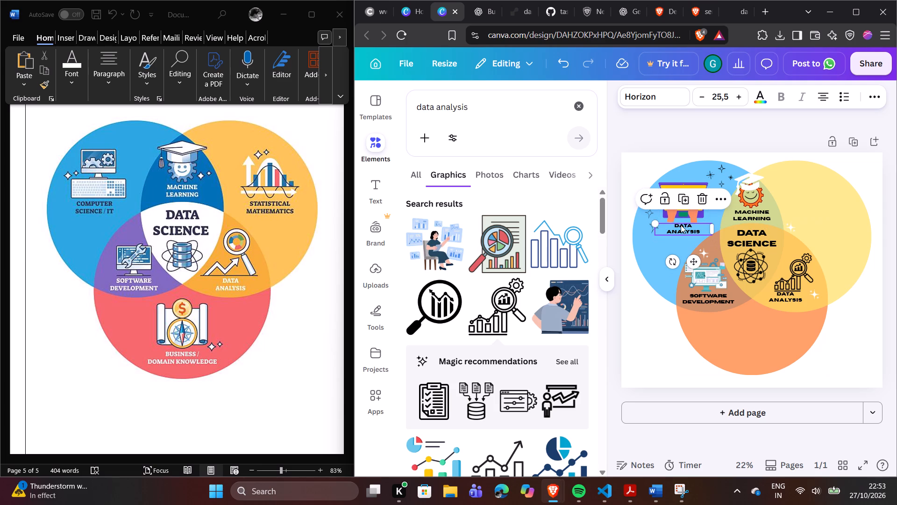
# Replace the text of the copied label beneath the laptop graphic with COMPUTER SCIENCE/IT on two lines.
pyautogui.doubleClick(683, 225)
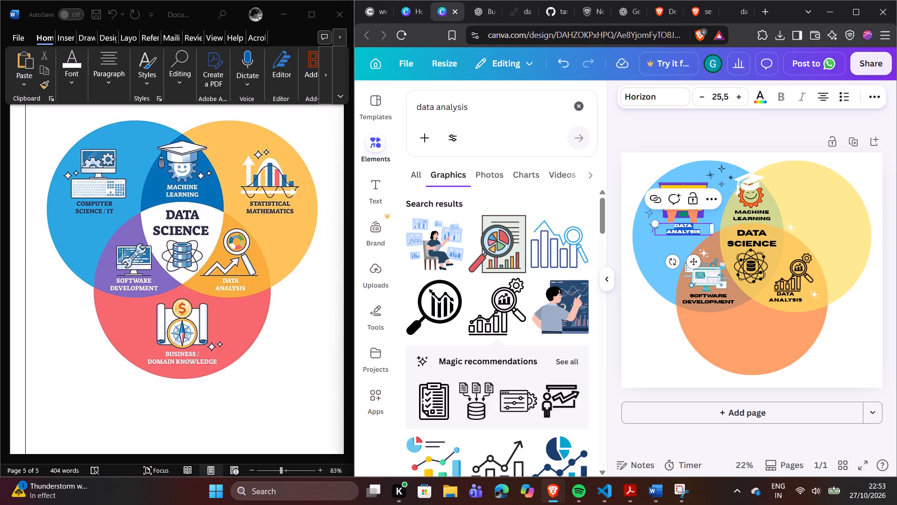
pyautogui.press('c')
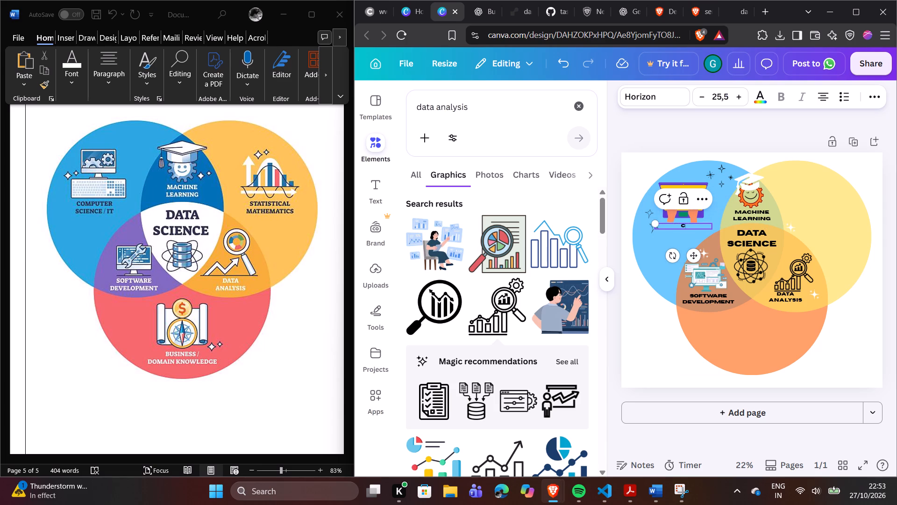
pyautogui.write('OMPU')
pyautogui.write('TER')
pyautogui.press('Return')
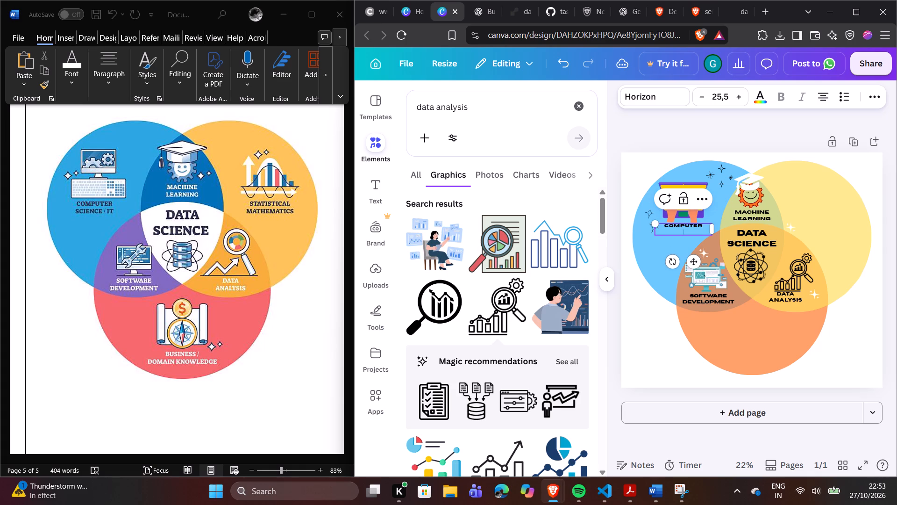
pyautogui.write('SCI')
pyautogui.press('e')
pyautogui.write('NCE')
pyautogui.press('/')
pyautogui.hotkey('shift', 'i')
pyautogui.hotkey('shift', 't')
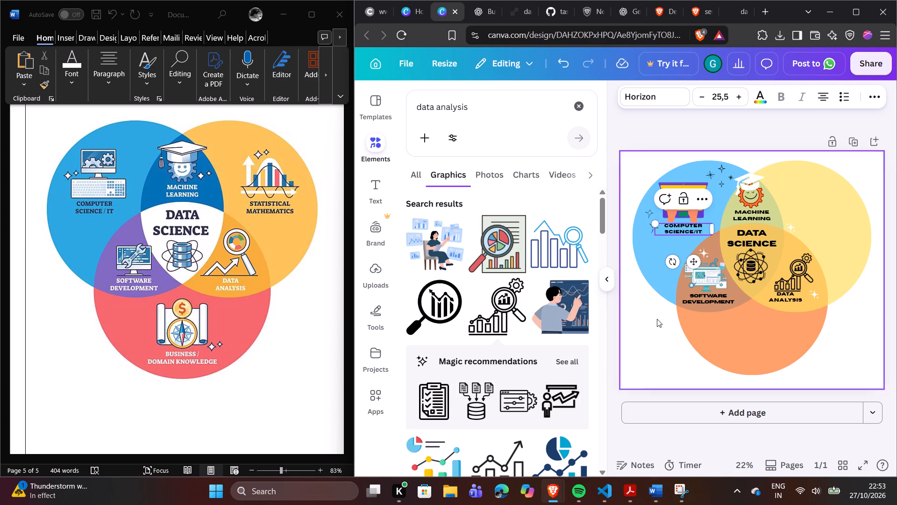
pyautogui.click(849, 371)
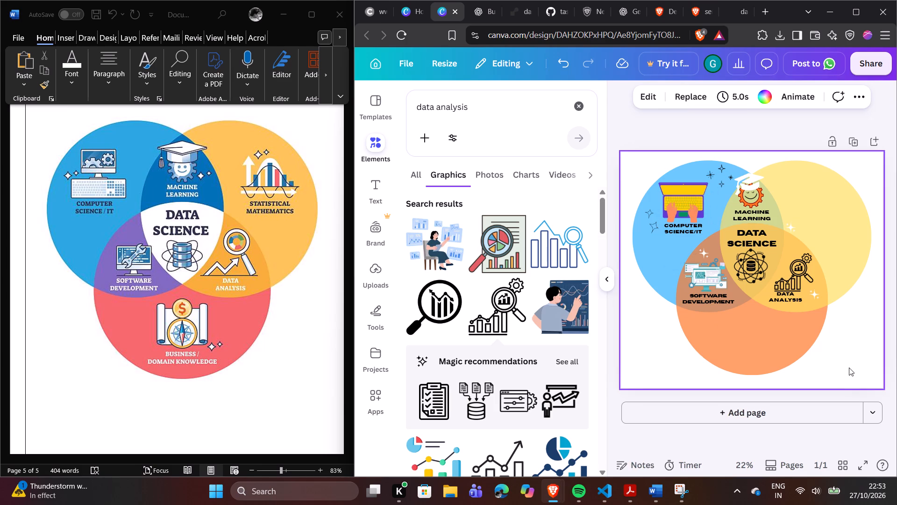
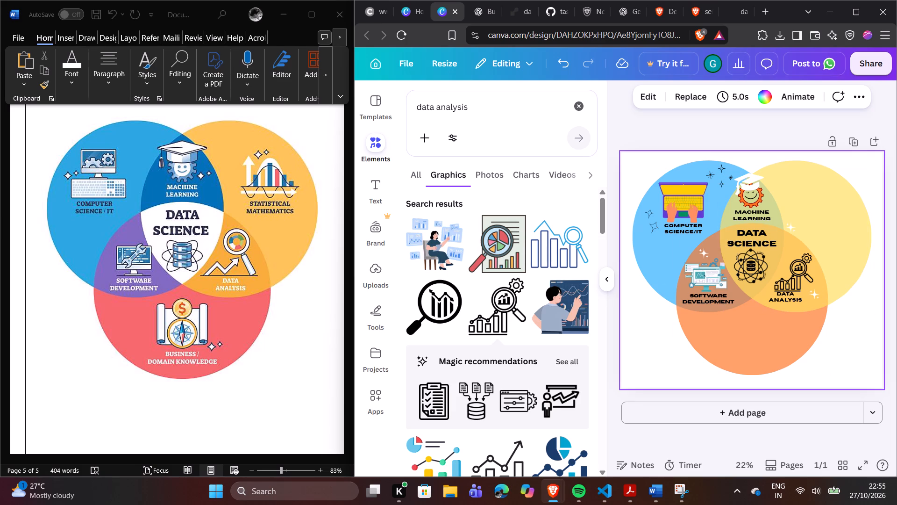
# Search the elements library for STATISTICAL MATHEMATICS.
pyautogui.click(574, 100)
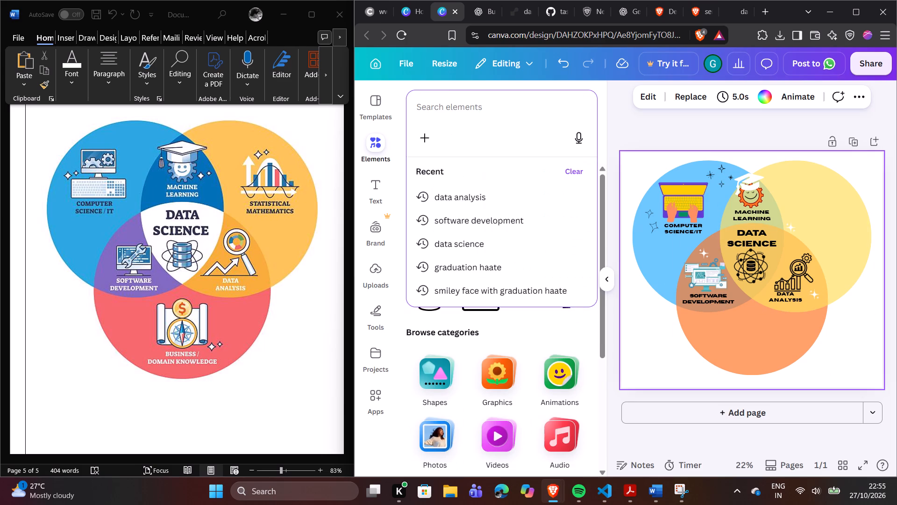
pyautogui.write('ST')
pyautogui.write('ATIS')
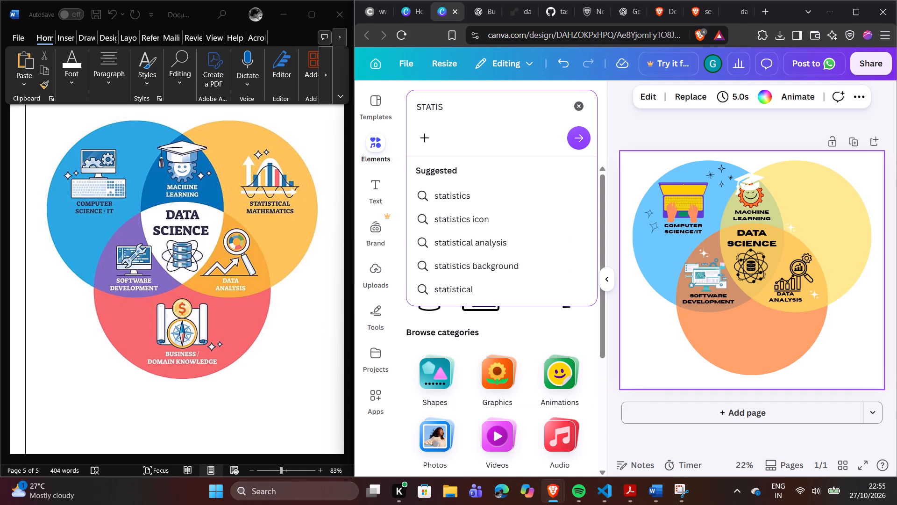
pyautogui.write('TICAL')
pyautogui.press('space')
pyautogui.write('MA')
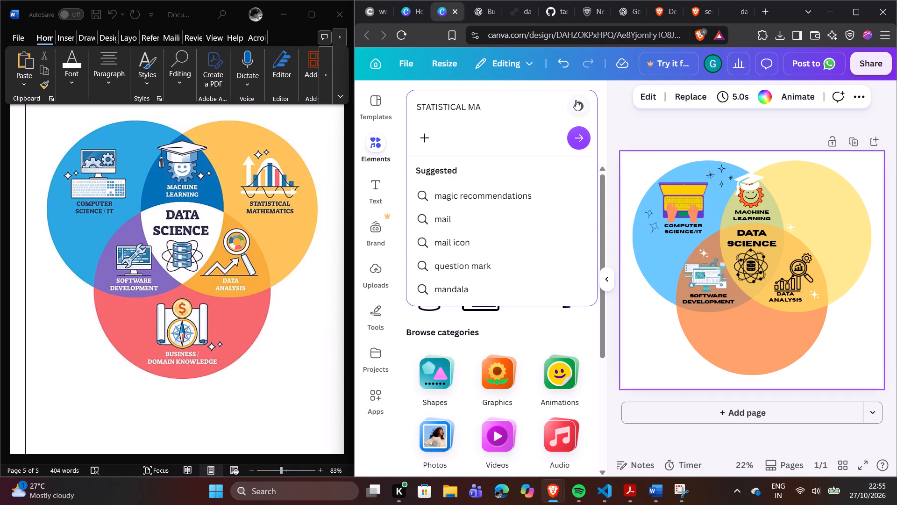
pyautogui.write('TH')
pyautogui.press('e')
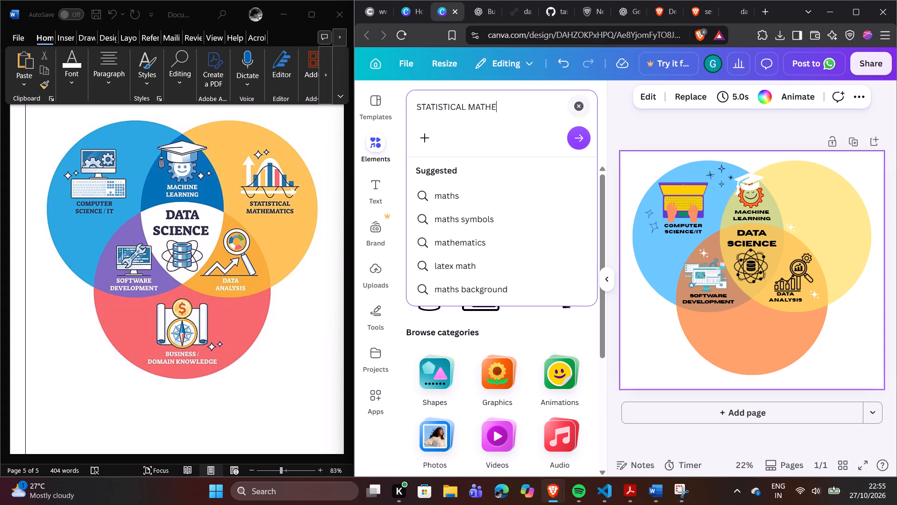
pyautogui.write('MAT')
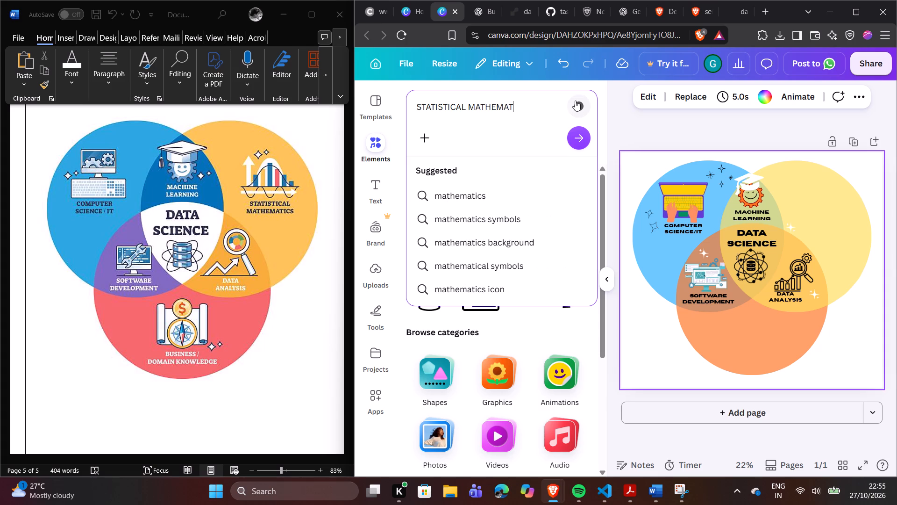
pyautogui.press('i')
pyautogui.write('CS')
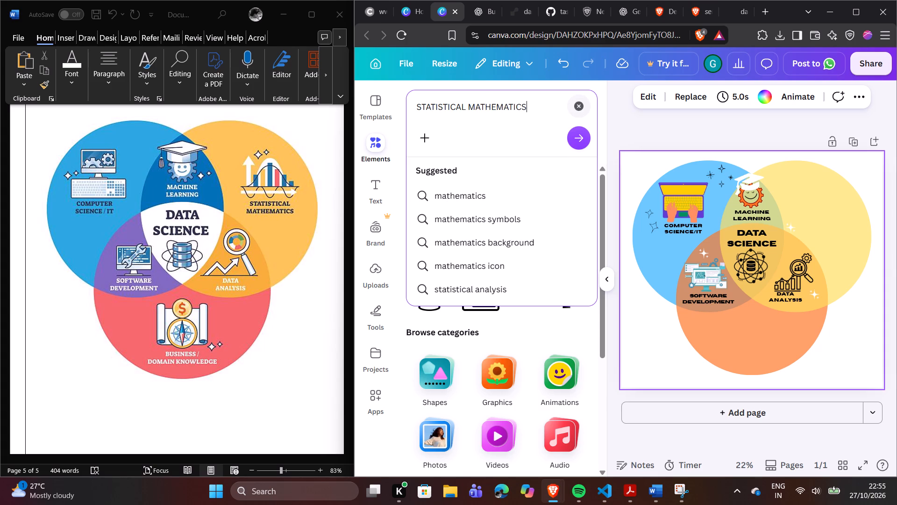
pyautogui.click(582, 129)
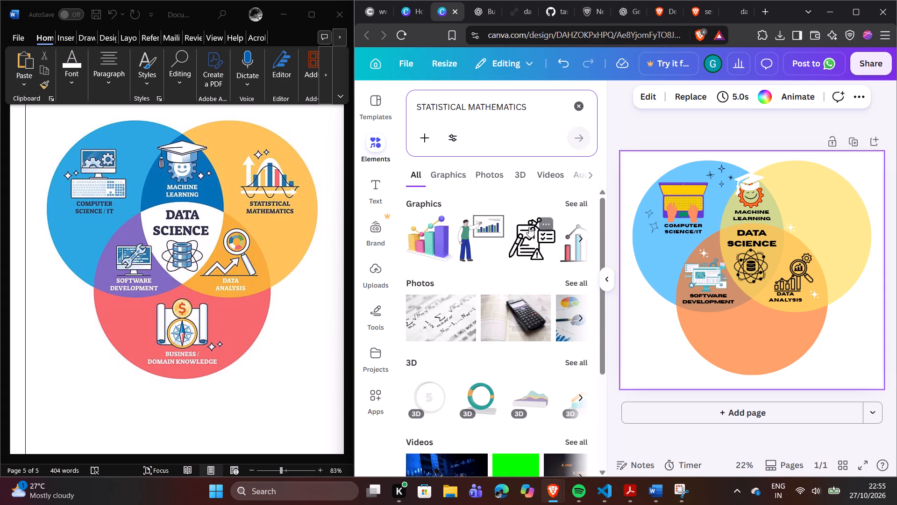
# Browse the graphics results and insert the premium blue bar chart with the dotted trend line above its bars.
pyautogui.click(578, 238)
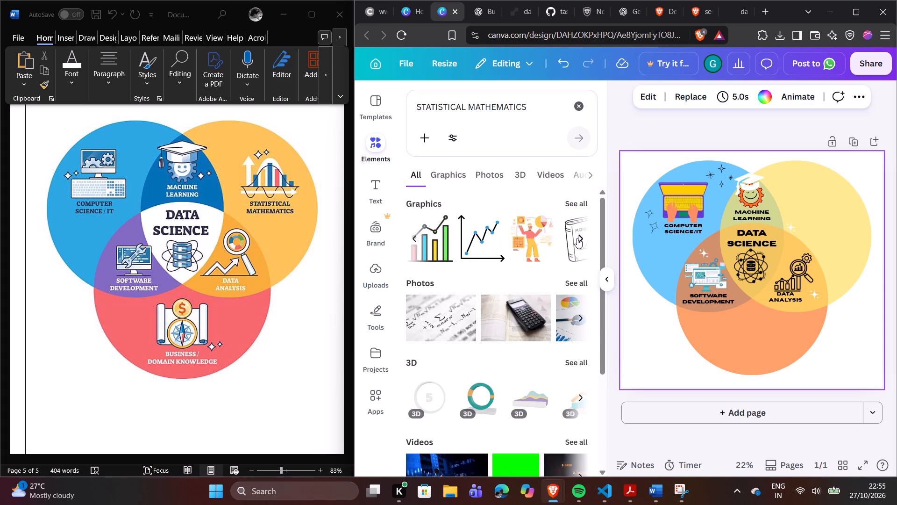
pyautogui.click(577, 238)
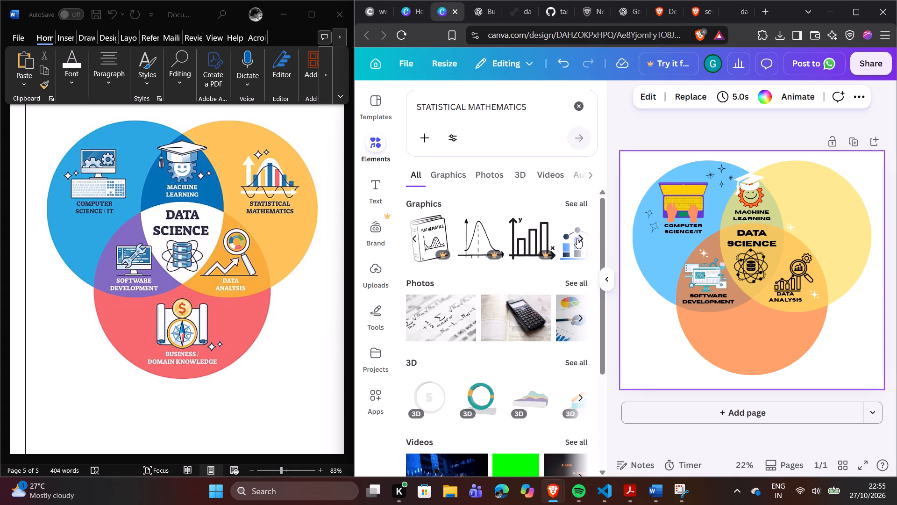
pyautogui.click(577, 238)
pyautogui.click(452, 180)
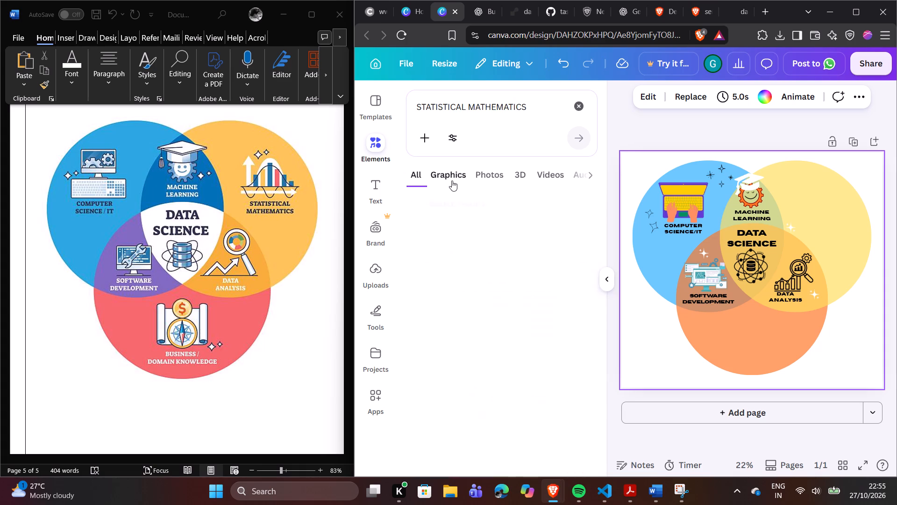
pyautogui.scroll(-4, 518, 263)
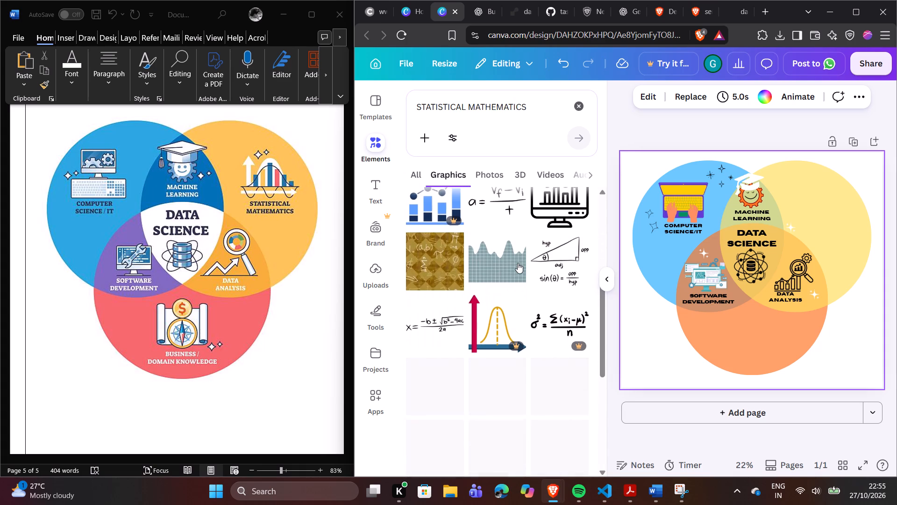
pyautogui.scroll(-4, 518, 263)
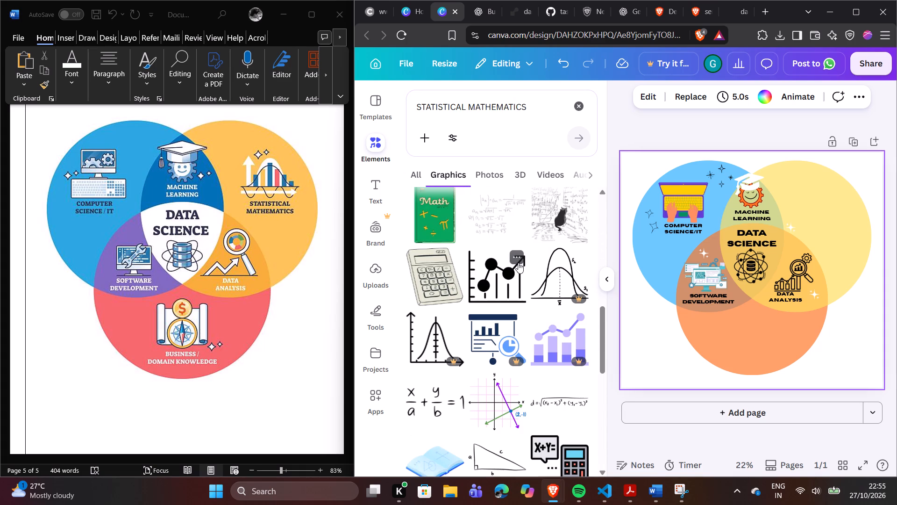
pyautogui.scroll(-3, 519, 262)
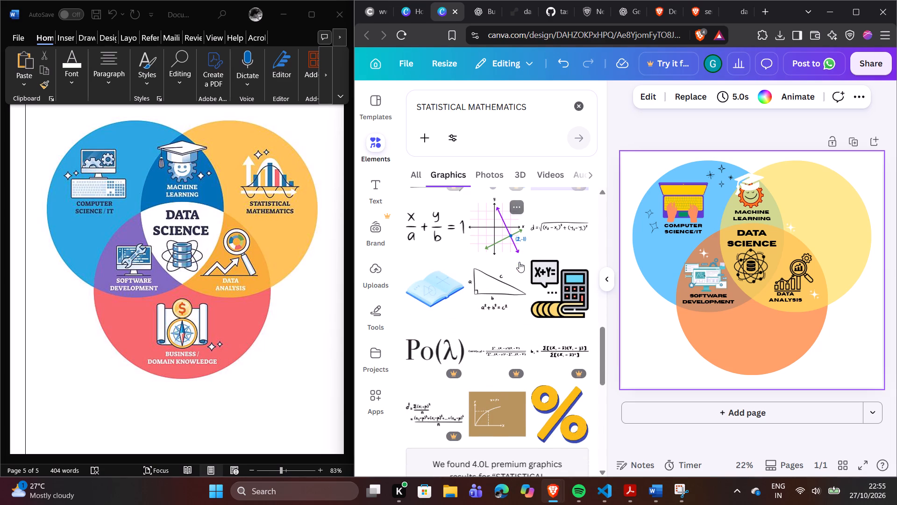
pyautogui.scroll(-4, 519, 262)
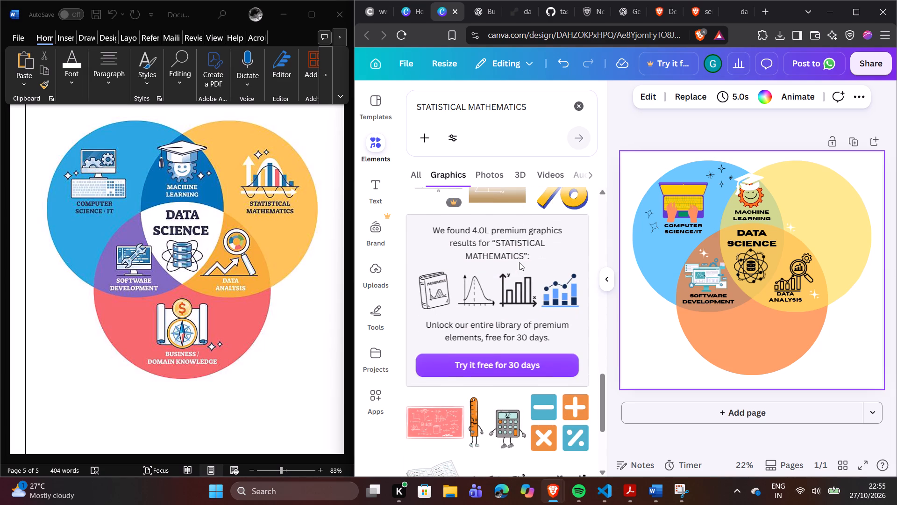
pyautogui.click(554, 293)
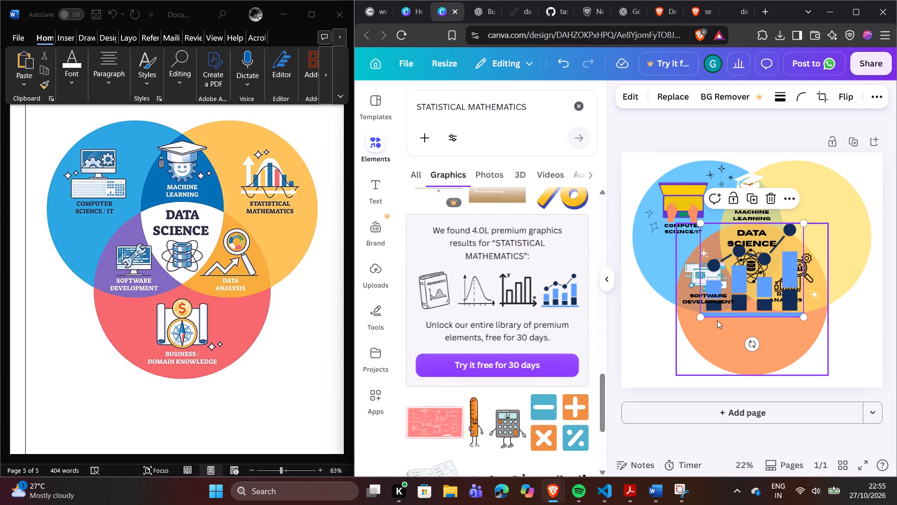
# Shrink the blue bar chart graphic and place it in the upper part of the yellow circle, clear of the overlaps.
pyautogui.moveTo(700, 317); pyautogui.dragTo(763, 261)
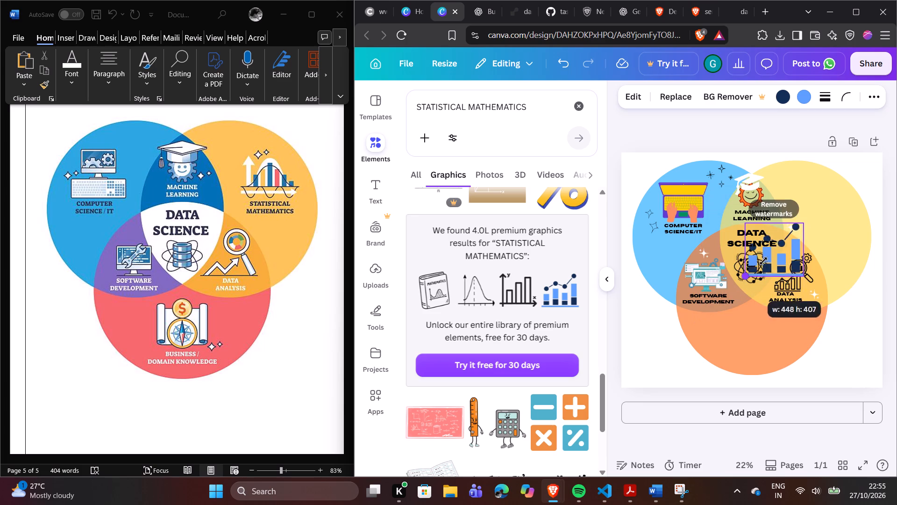
pyautogui.moveTo(763, 261); pyautogui.dragTo(756, 257)
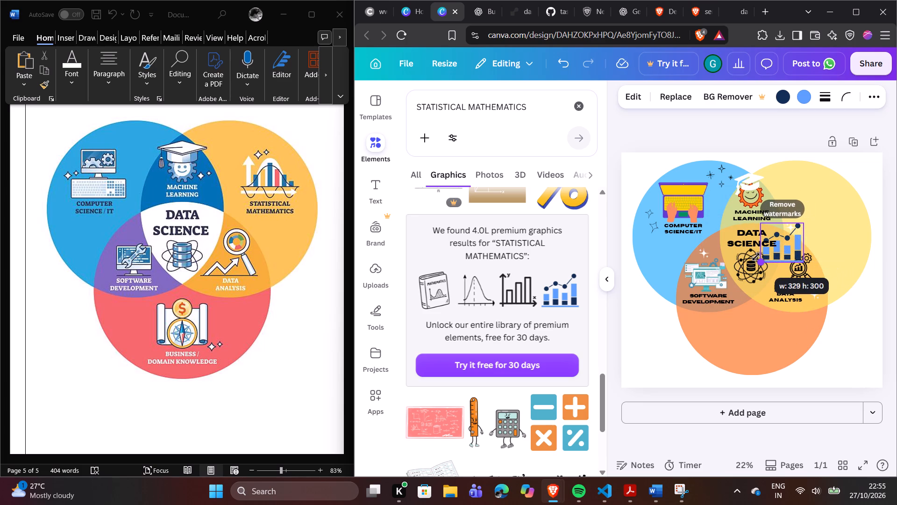
pyautogui.moveTo(756, 257); pyautogui.dragTo(753, 260)
pyautogui.click(839, 345)
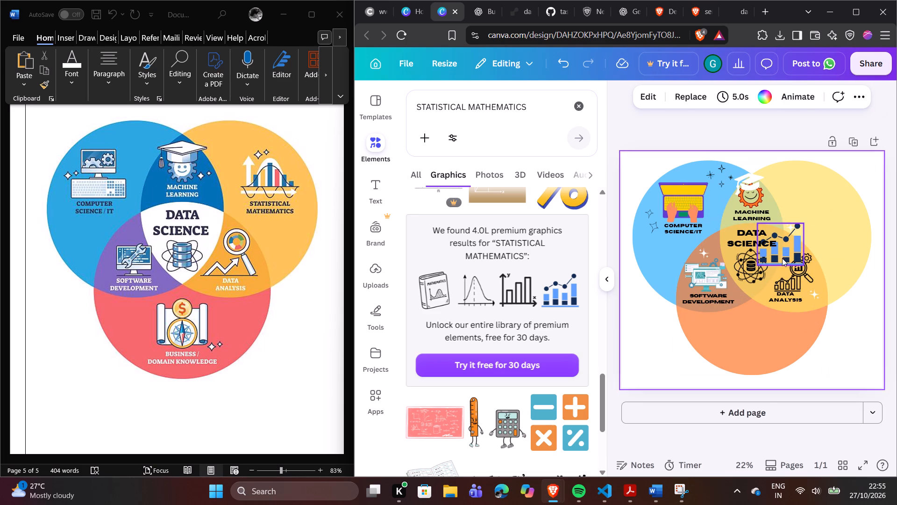
pyautogui.moveTo(781, 255); pyautogui.dragTo(812, 211)
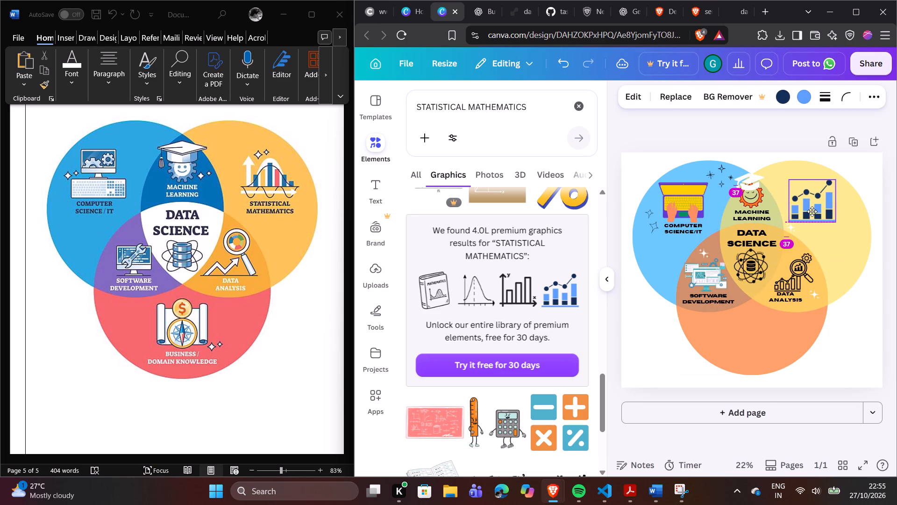
pyautogui.moveTo(812, 211); pyautogui.dragTo(815, 211)
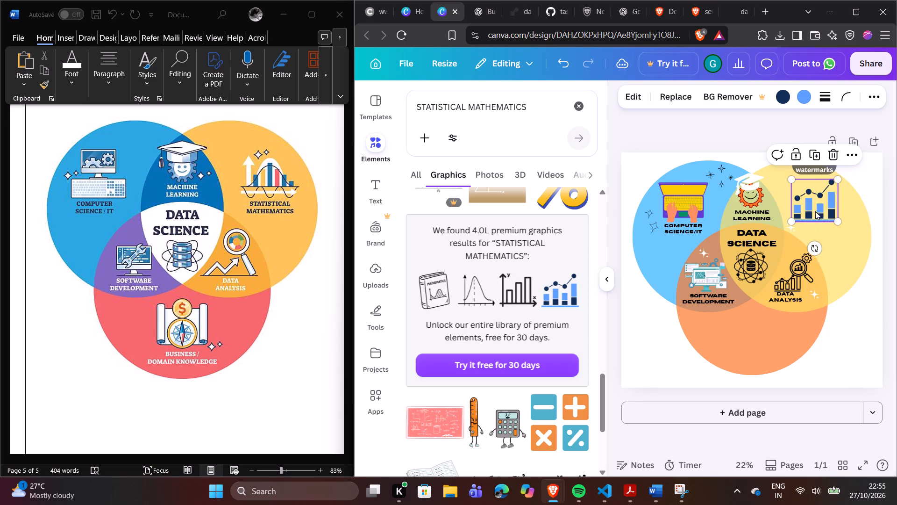
pyautogui.moveTo(835, 220); pyautogui.dragTo(839, 223)
pyautogui.click(868, 175)
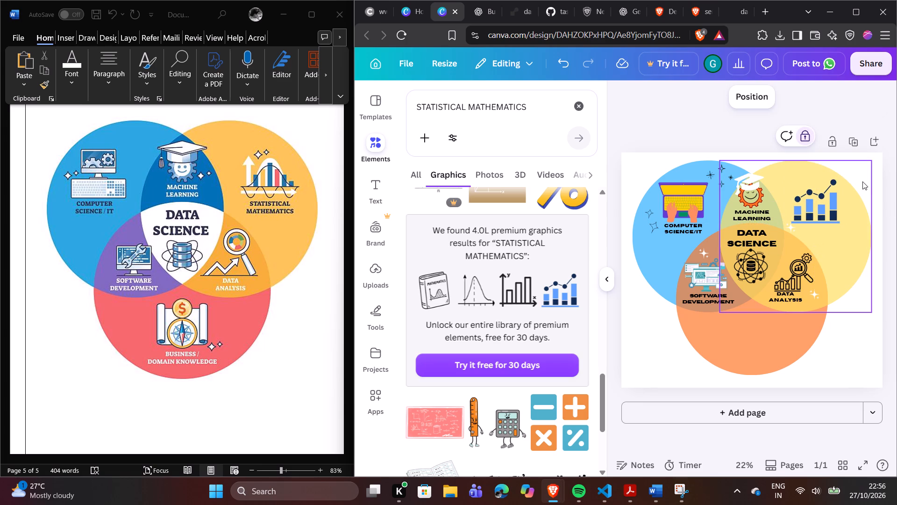
# Lock the blue bar chart graphic in the yellow circle.
pyautogui.click(823, 202)
pyautogui.click(798, 152)
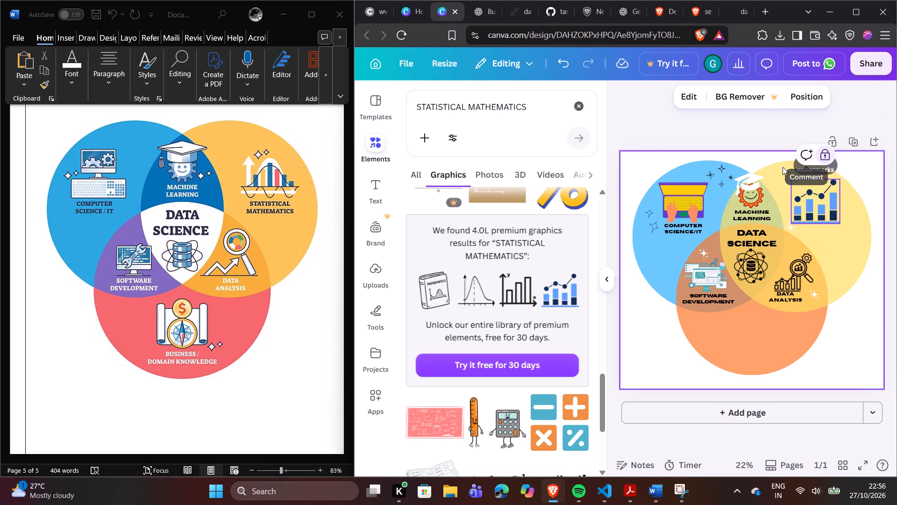
# Duplicate the COMPUTER SCIENCE/IT label and place the copy just beneath the bar chart in the yellow circle, level with the original.
pyautogui.click(682, 229)
pyautogui.click(683, 202)
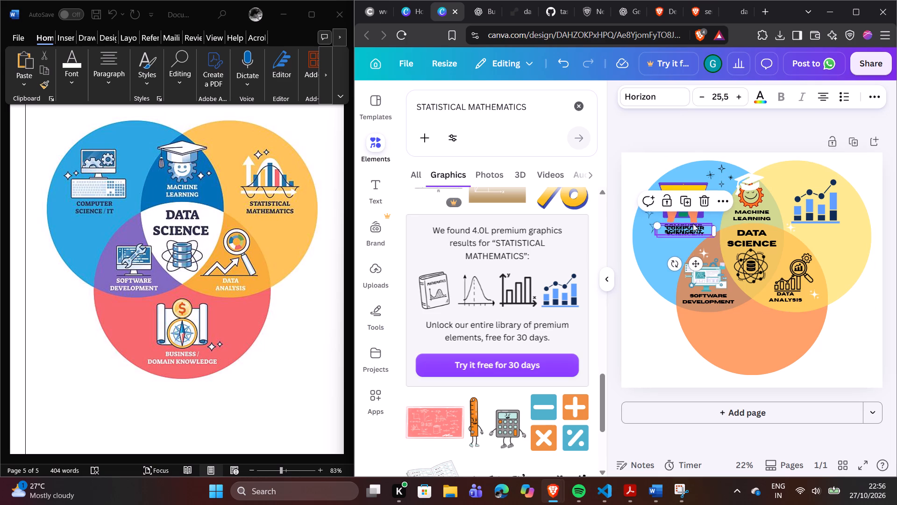
pyautogui.moveTo(695, 230); pyautogui.dragTo(832, 230)
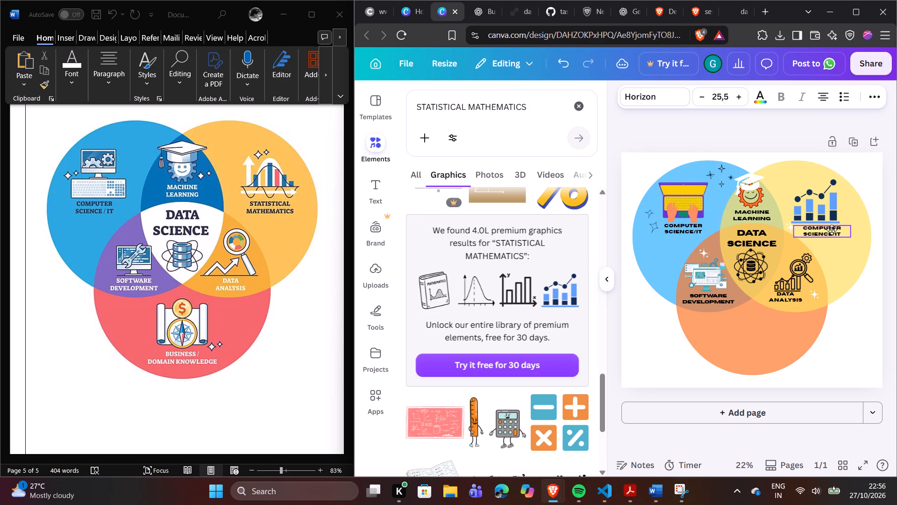
pyautogui.moveTo(832, 230); pyautogui.dragTo(832, 229)
pyautogui.click(821, 212)
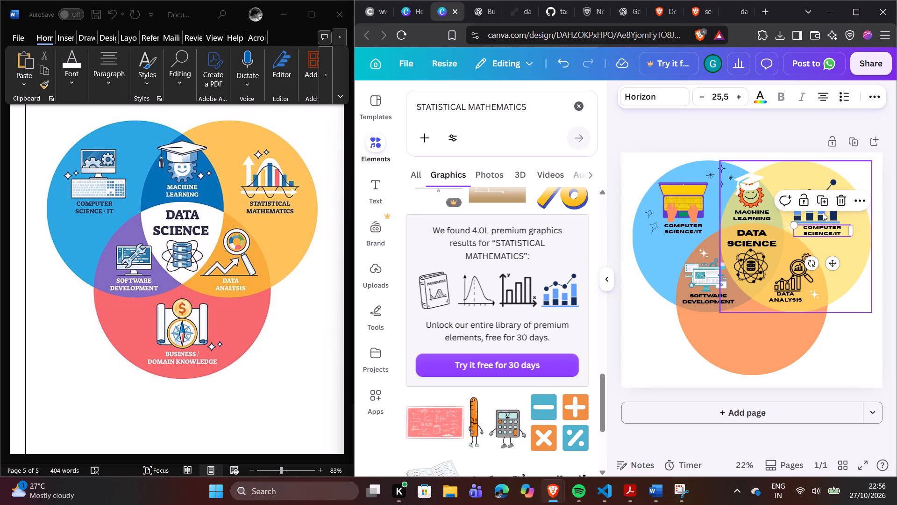
# Replace the text of the copied label beneath the bar chart with STATISTICAL MATHEMATICS, copied from the element search text.
pyautogui.doubleClick(833, 229)
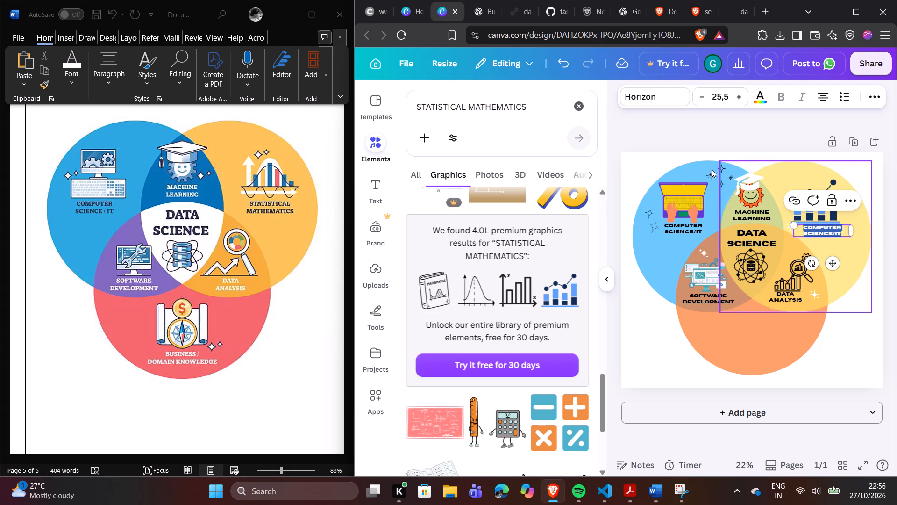
pyautogui.tripleClick(499, 108)
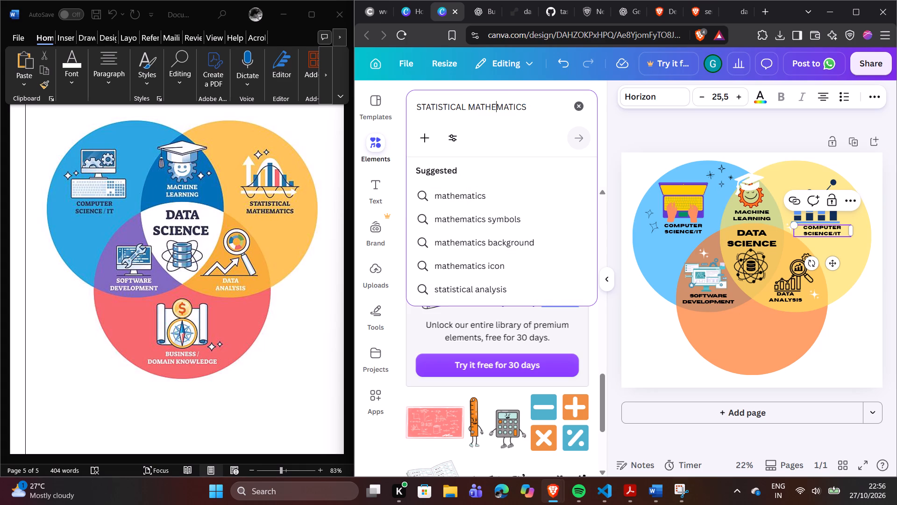
pyautogui.tripleClick(497, 108)
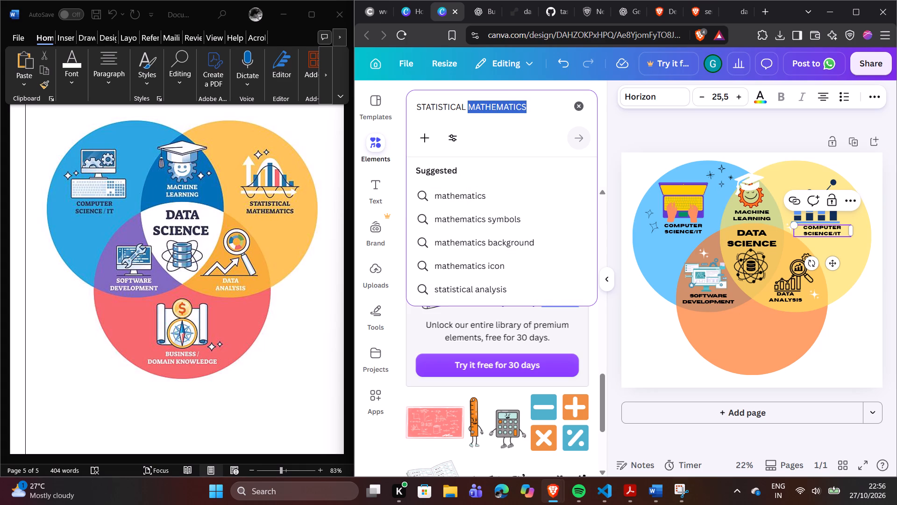
pyautogui.hotkey('ctrl', 'a')
pyautogui.hotkey('ctrl', 'c')
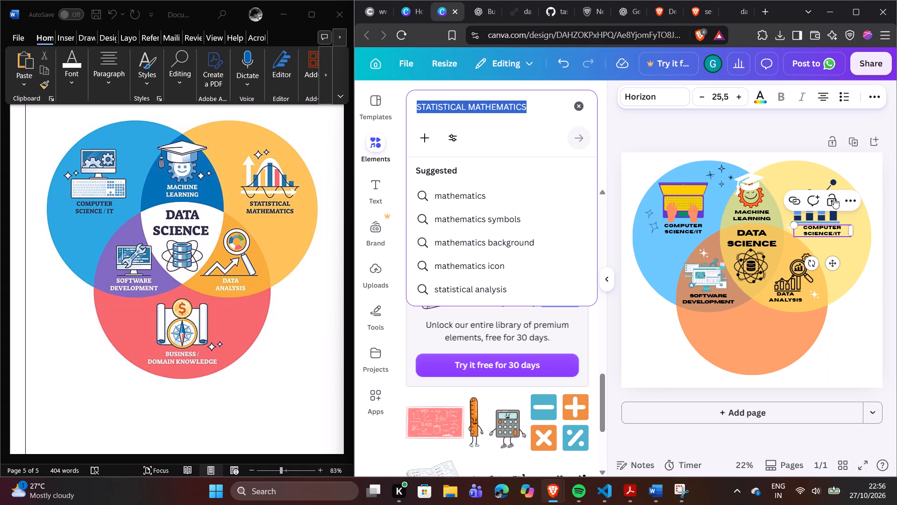
pyautogui.doubleClick(821, 235)
pyautogui.click(821, 234)
pyautogui.tripleClick(821, 234)
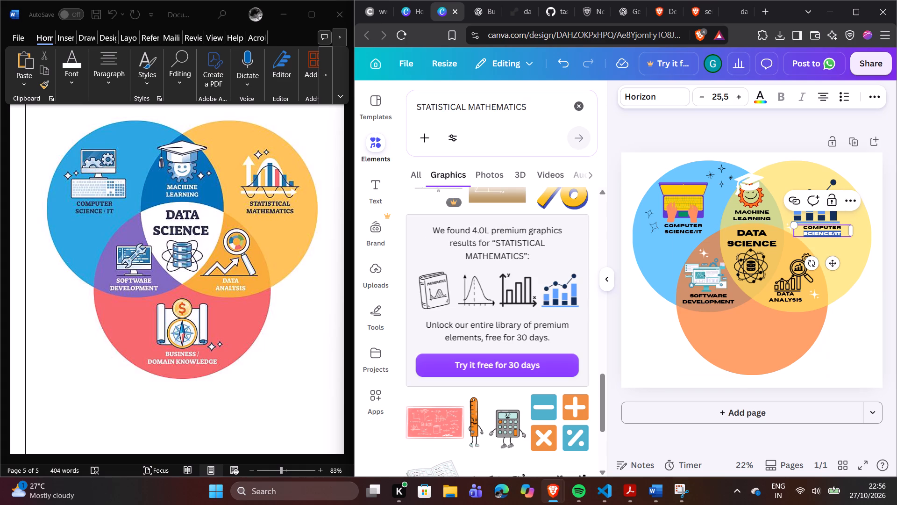
pyautogui.tripleClick(823, 231)
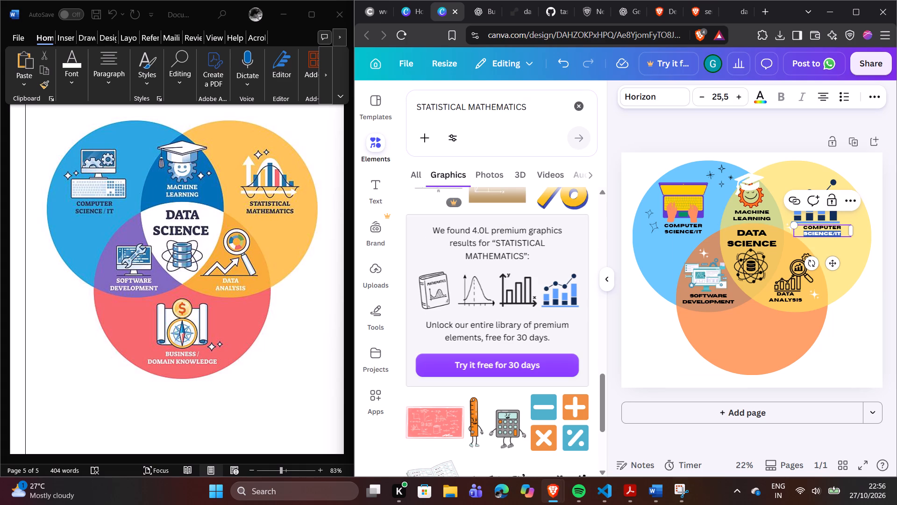
pyautogui.click(845, 229)
pyautogui.moveTo(845, 231); pyautogui.dragTo(813, 224)
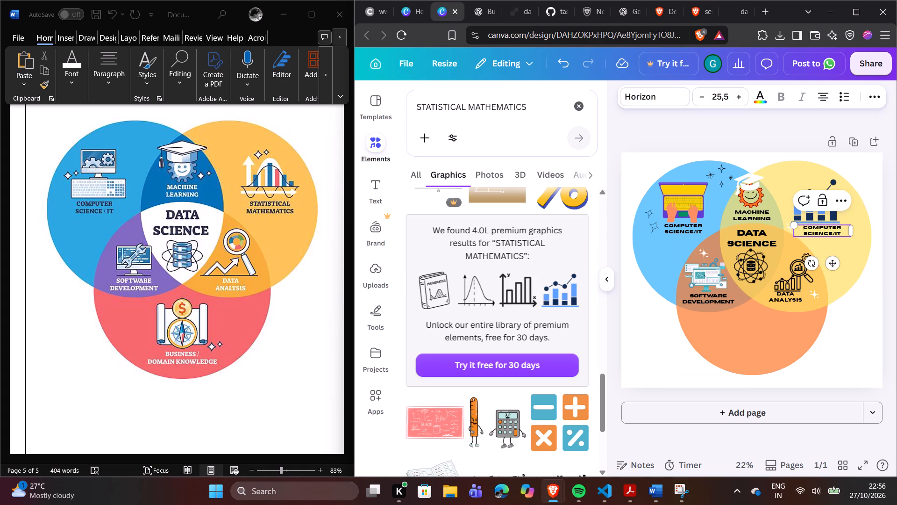
pyautogui.tripleClick(842, 231)
pyautogui.click(842, 231)
pyautogui.click(842, 231)
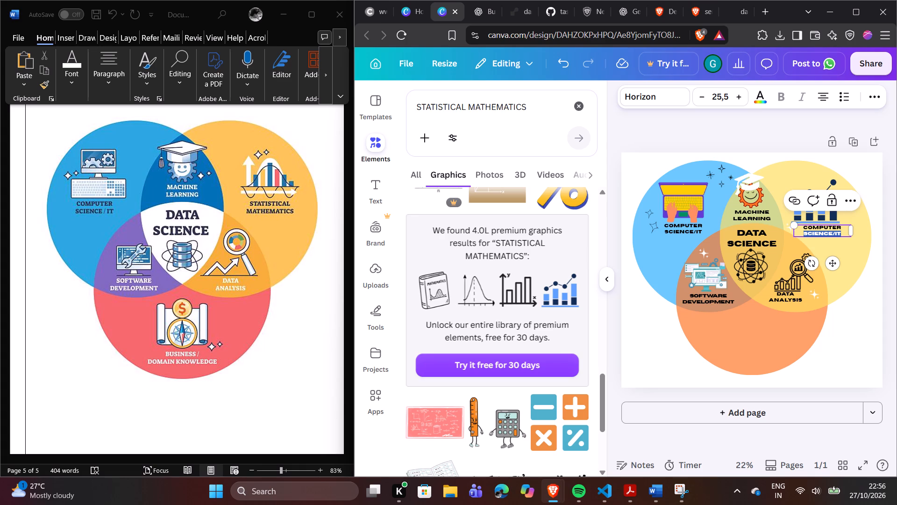
pyautogui.hotkey('ctrl', 'a')
pyautogui.hotkey('ctrl', 'v')
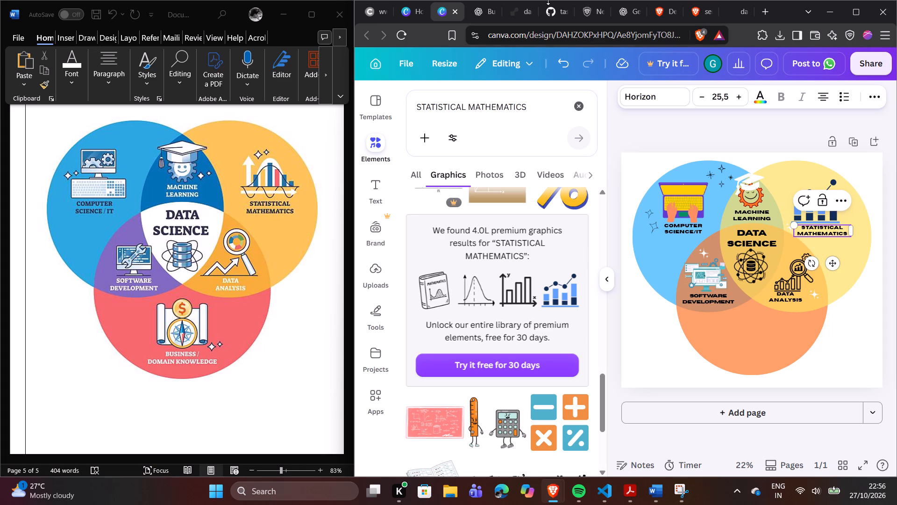
# Nudge the STATISTICAL MATHEMATICS label slightly left so it sits centred beneath the bar chart in the yellow circle.
pyautogui.click(873, 359)
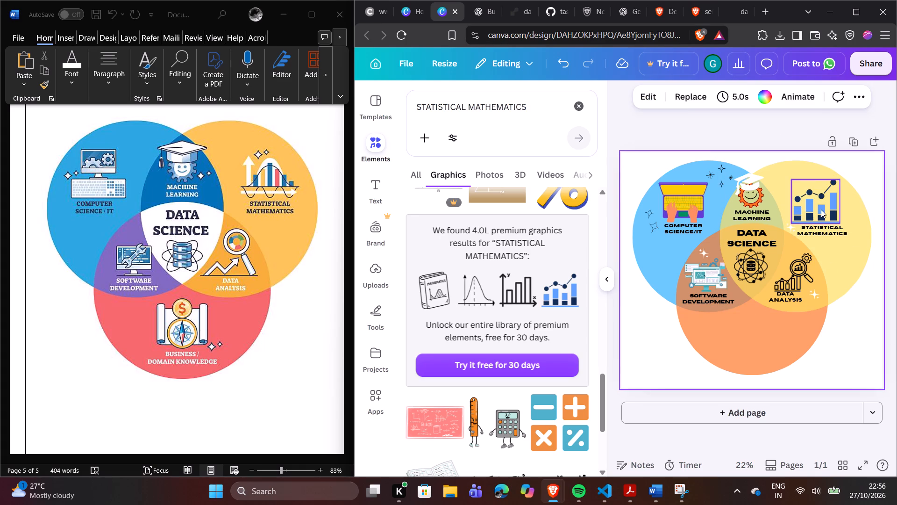
pyautogui.moveTo(829, 227); pyautogui.dragTo(825, 227)
pyautogui.click(872, 337)
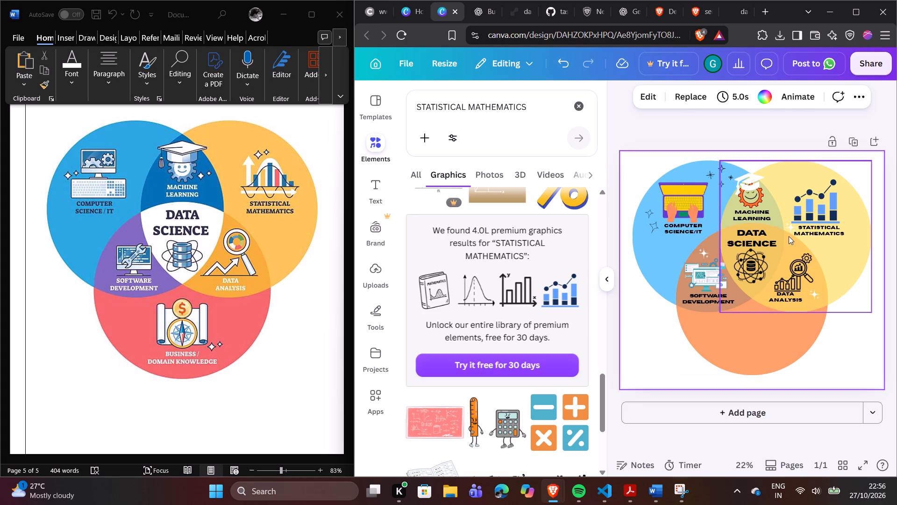
# Move the white sparkle beside the STATISTICAL MATHEMATICS label to the label's right side, near the yellow circle's outer edge.
pyautogui.moveTo(789, 225); pyautogui.dragTo(788, 215)
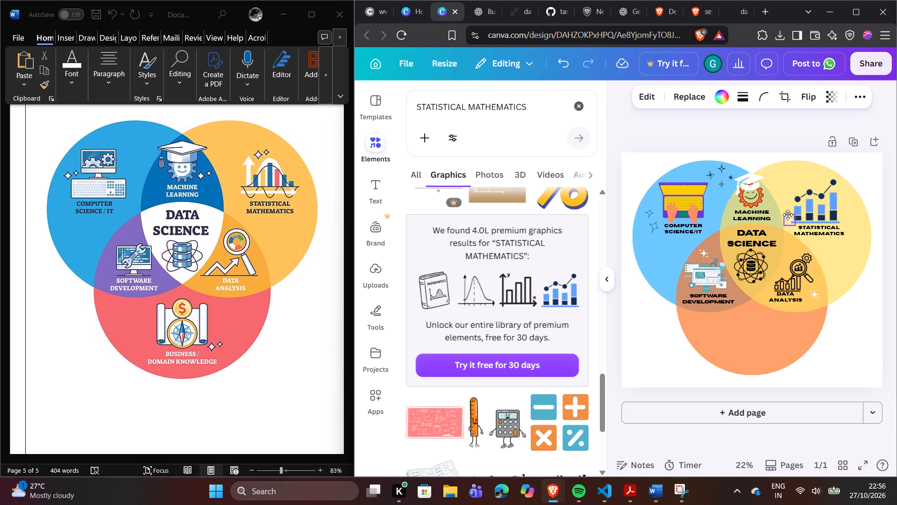
pyautogui.moveTo(788, 215); pyautogui.dragTo(846, 187)
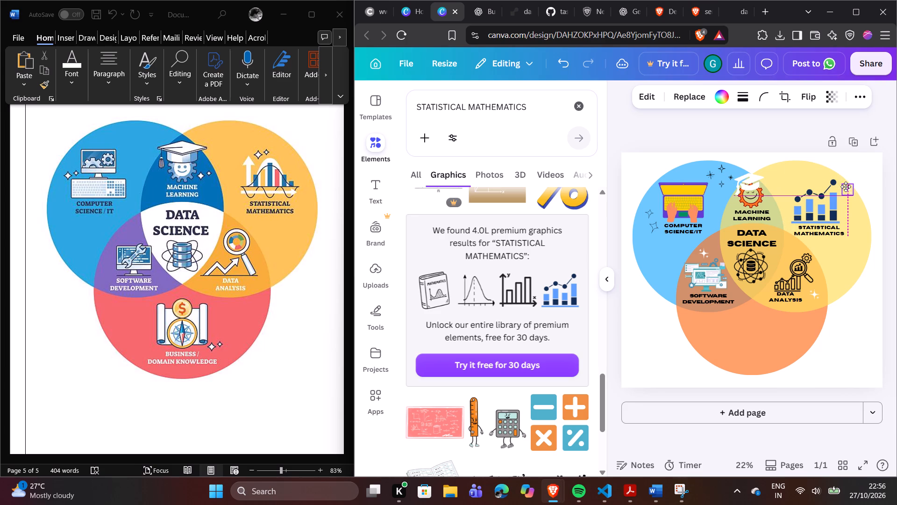
pyautogui.moveTo(846, 187); pyautogui.dragTo(789, 186)
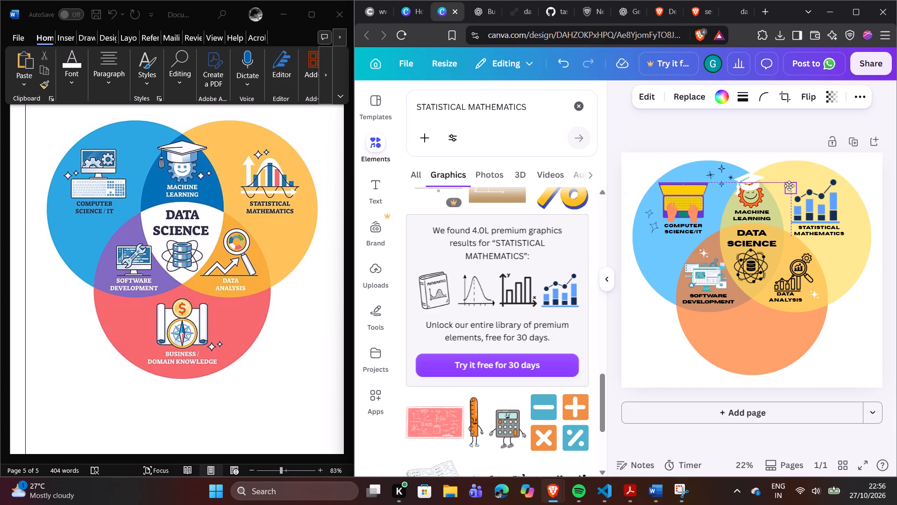
pyautogui.moveTo(789, 186); pyautogui.dragTo(818, 186)
pyautogui.moveTo(818, 186); pyautogui.dragTo(854, 221)
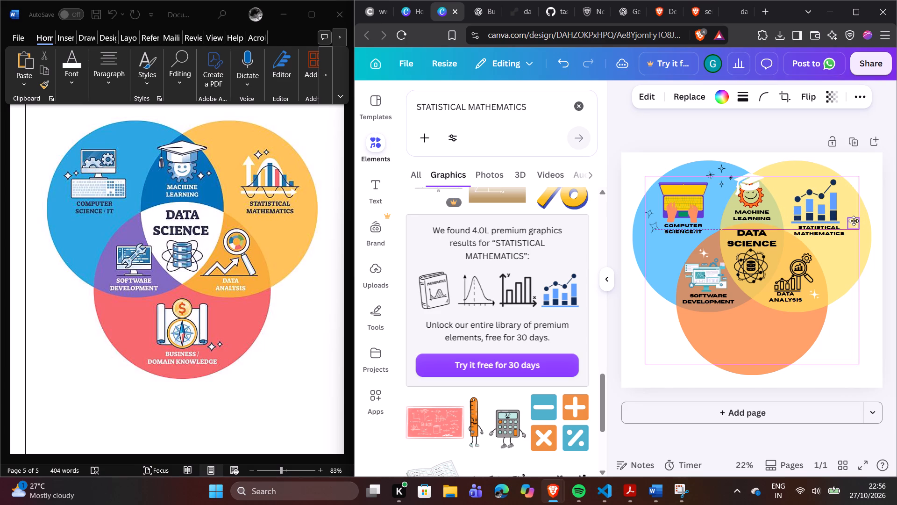
pyautogui.moveTo(854, 221); pyautogui.dragTo(853, 220)
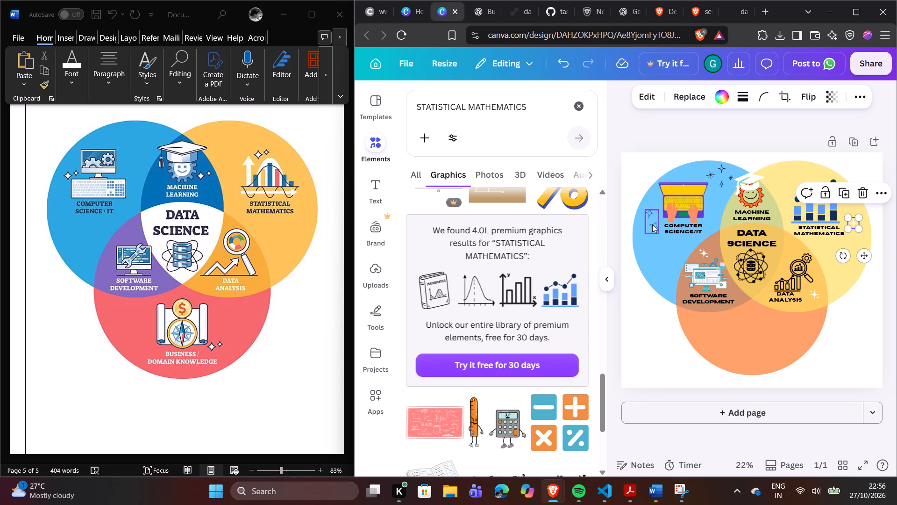
# Duplicate the outlined sparkle pair beside COMPUTER SCIENCE/IT and place the copy at the upper left of the bar chart, fine-tuning its size.
pyautogui.click(652, 224)
pyautogui.click(663, 181)
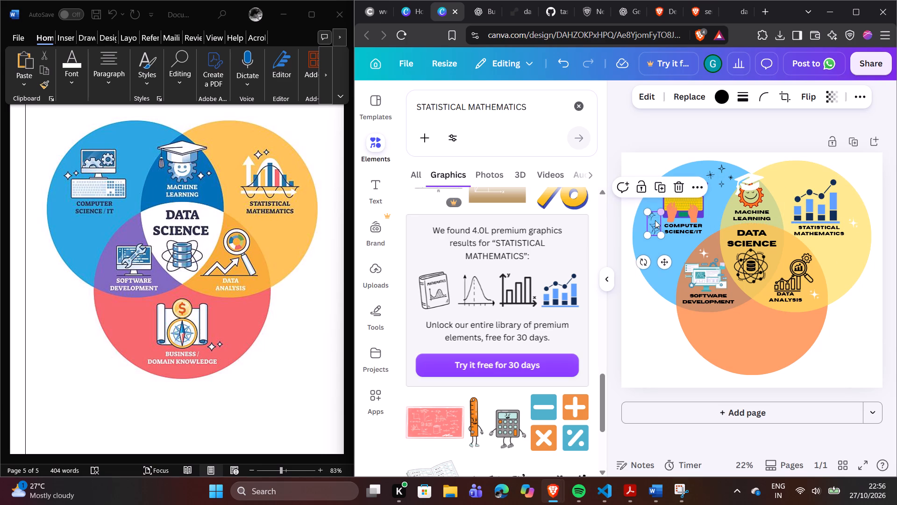
pyautogui.moveTo(655, 220); pyautogui.dragTo(787, 183)
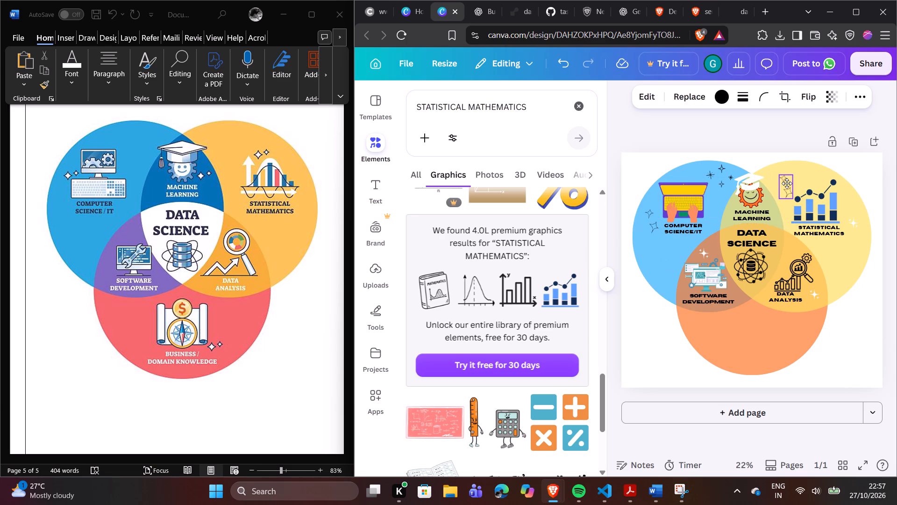
pyautogui.moveTo(787, 183); pyautogui.dragTo(786, 183)
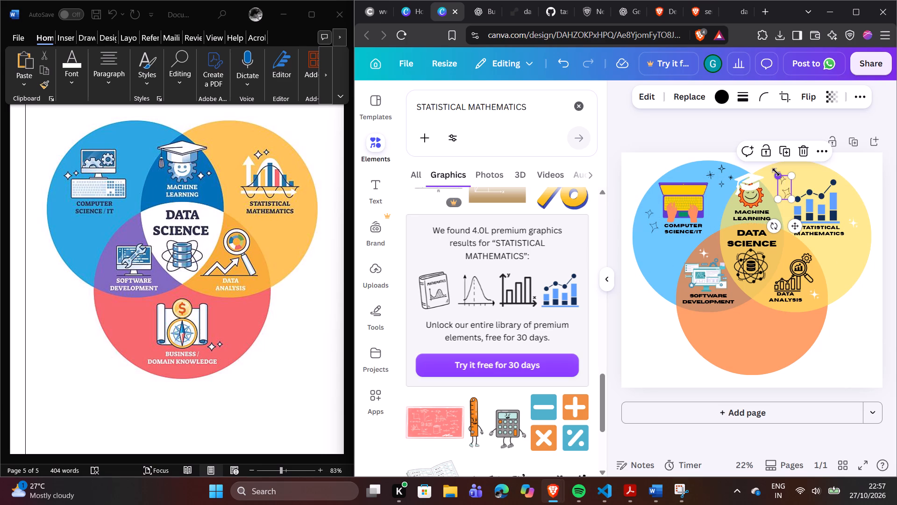
pyautogui.moveTo(776, 172); pyautogui.dragTo(779, 182)
pyautogui.click(779, 182)
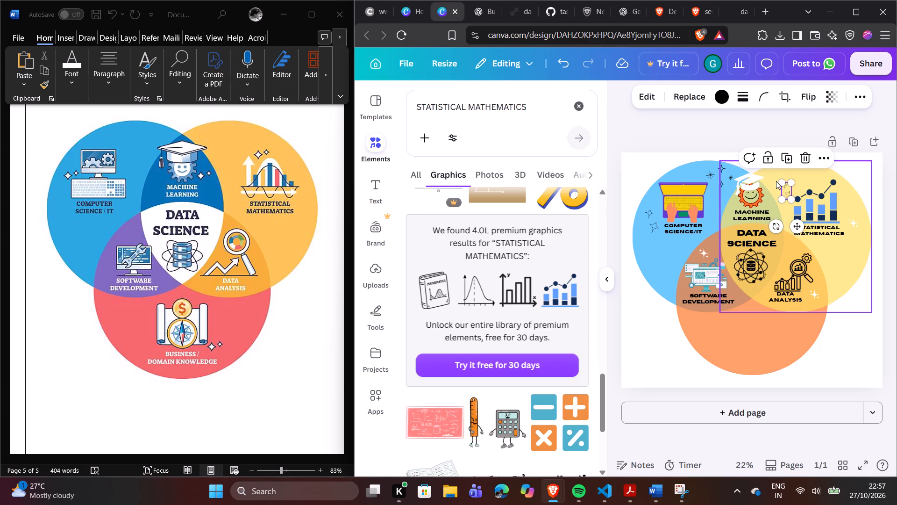
pyautogui.moveTo(779, 181); pyautogui.dragTo(774, 176)
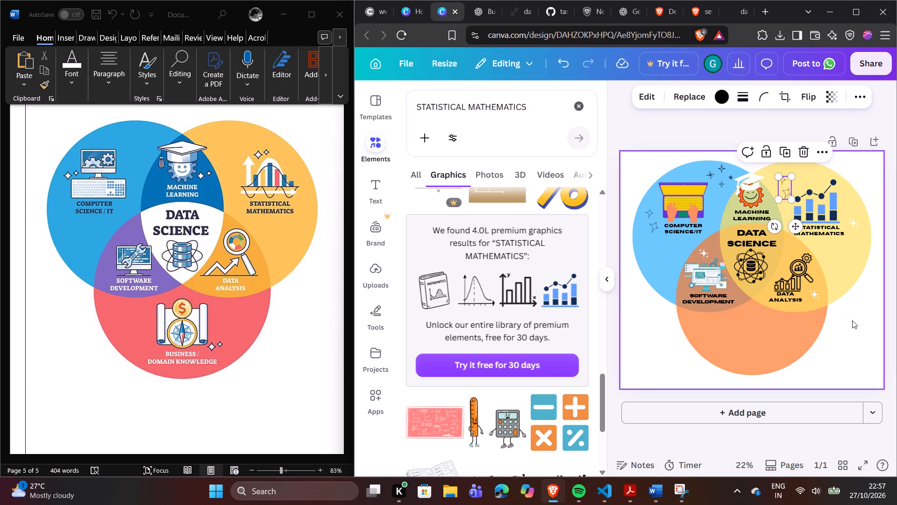
pyautogui.click(852, 324)
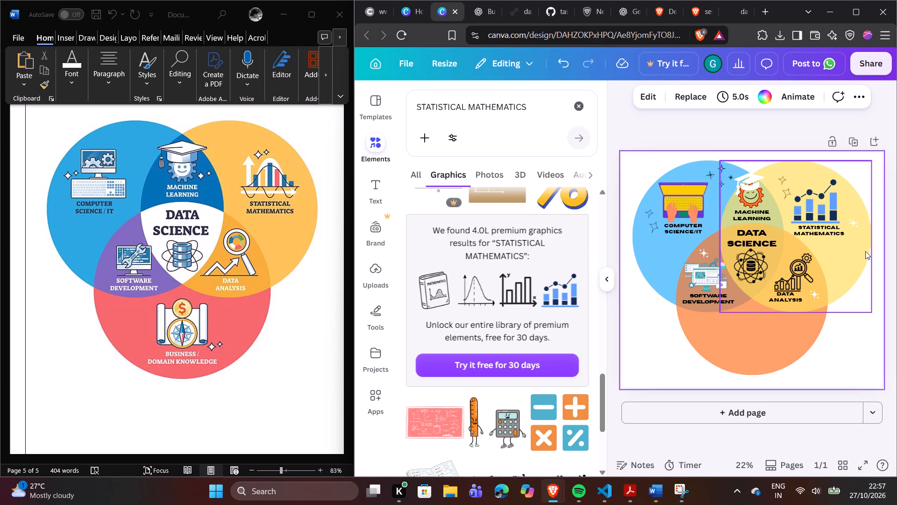
# Duplicate the white sparkle beside STATISTICAL MATHEMATICS and place the copy just below and right of it, keeping it small.
pyautogui.click(856, 220)
pyautogui.click(846, 189)
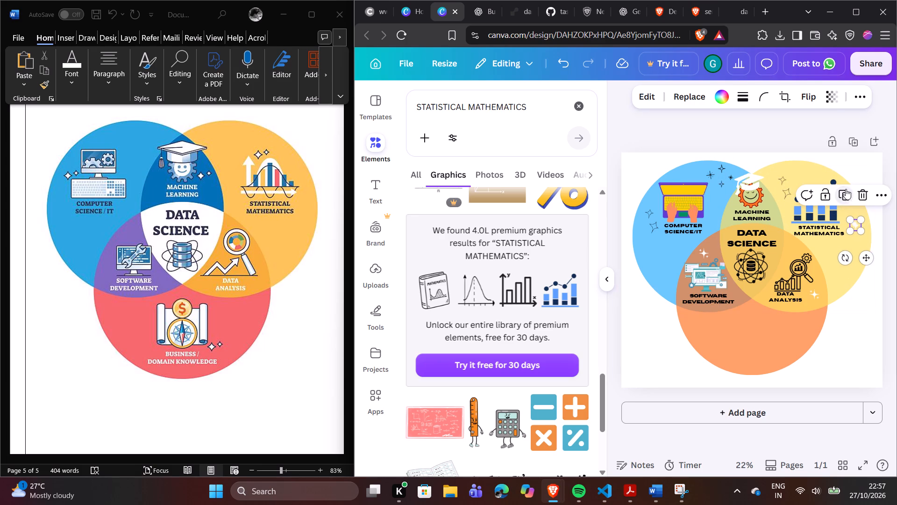
pyautogui.click(863, 294)
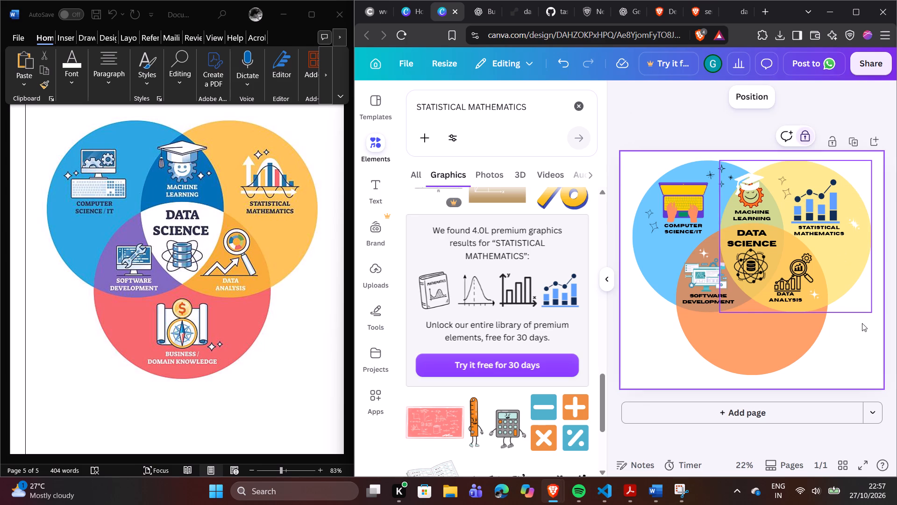
pyautogui.click(862, 324)
pyautogui.moveTo(856, 224); pyautogui.dragTo(859, 231)
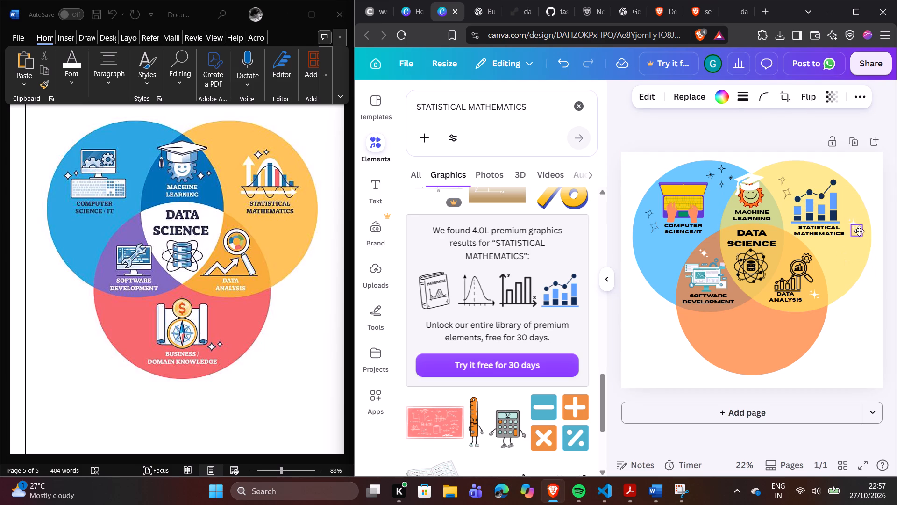
pyautogui.moveTo(859, 231); pyautogui.dragTo(861, 232)
pyautogui.moveTo(868, 237); pyautogui.dragTo(872, 243)
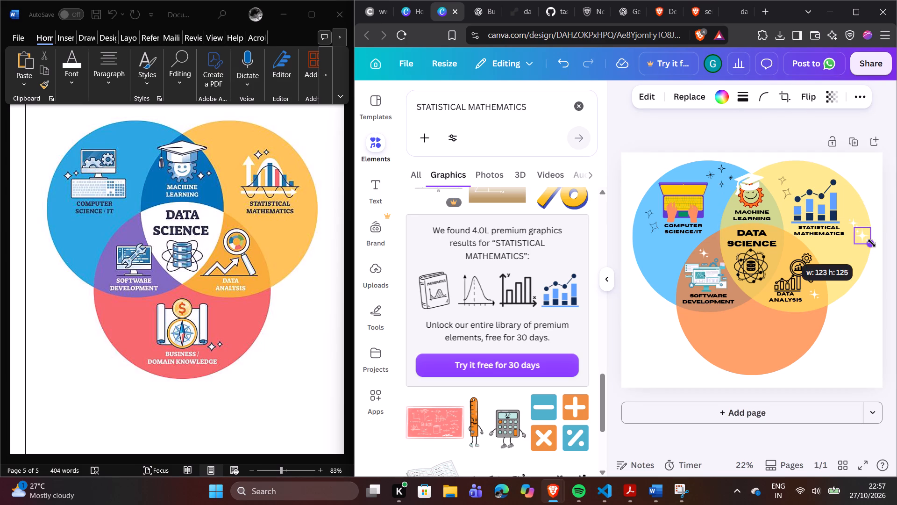
pyautogui.moveTo(872, 243); pyautogui.dragTo(868, 241)
pyautogui.click(874, 323)
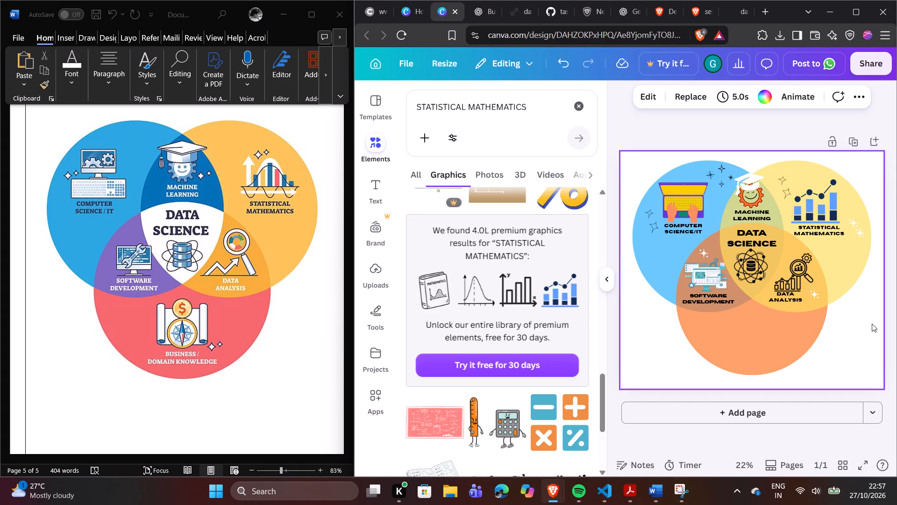
# Duplicate the lower white sparkle beside STATISTICAL MATHEMATICS and place the copy at the lower right of the gear icon above MACHINE LEARNING.
pyautogui.click(857, 230)
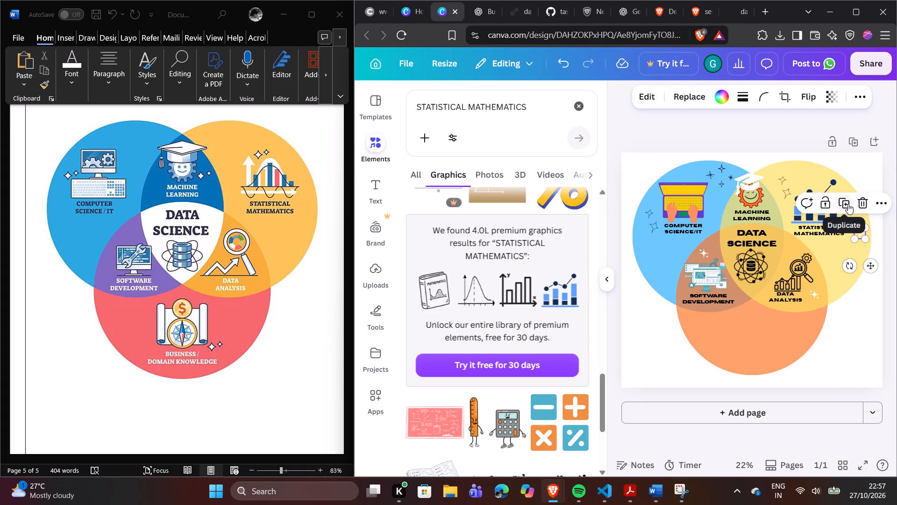
pyautogui.click(848, 204)
pyautogui.click(861, 321)
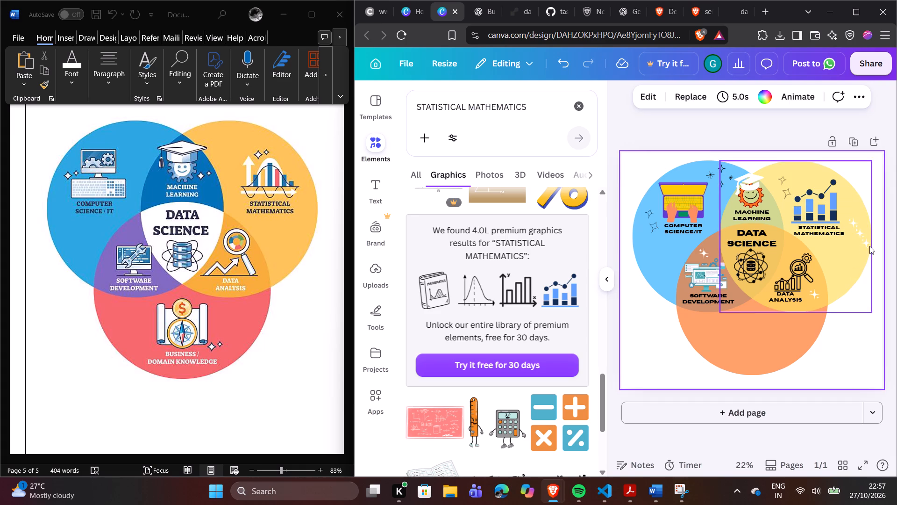
pyautogui.moveTo(866, 243); pyautogui.dragTo(770, 204)
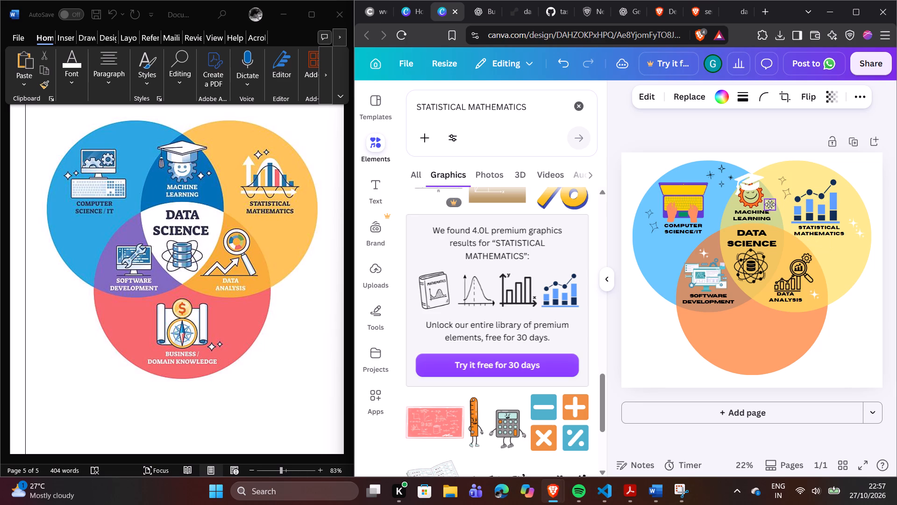
pyautogui.moveTo(770, 204); pyautogui.dragTo(771, 204)
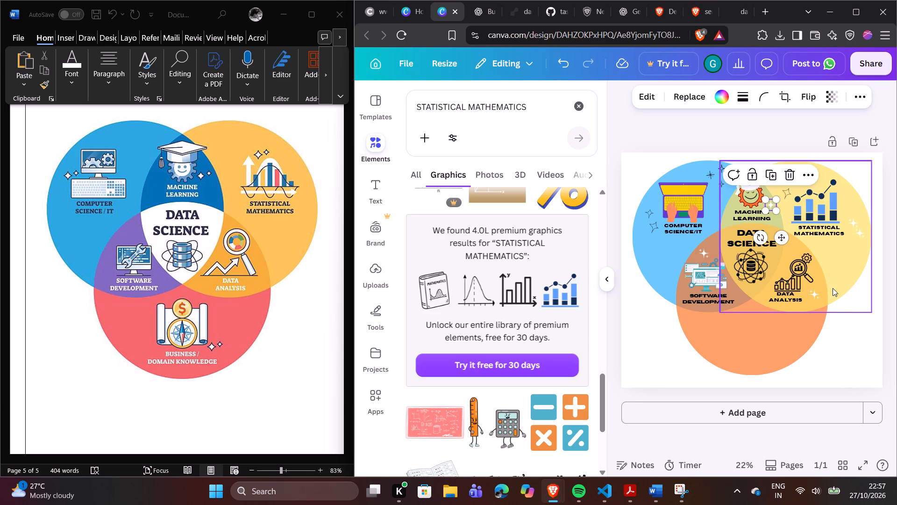
pyautogui.click(859, 337)
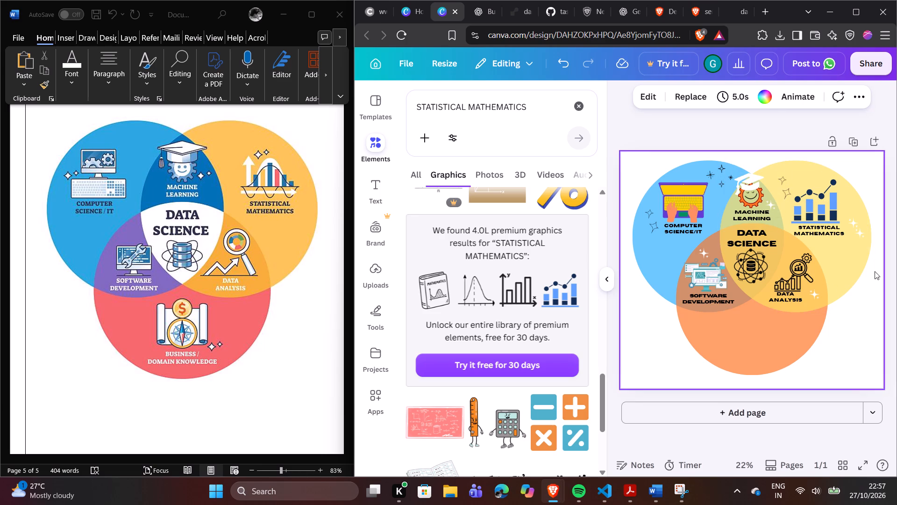
# Duplicate the upper white sparkle beside STATISTICAL MATHEMATICS, place the copy right of the gear icon above the other sparkle, and shrink it slightly.
pyautogui.click(855, 222)
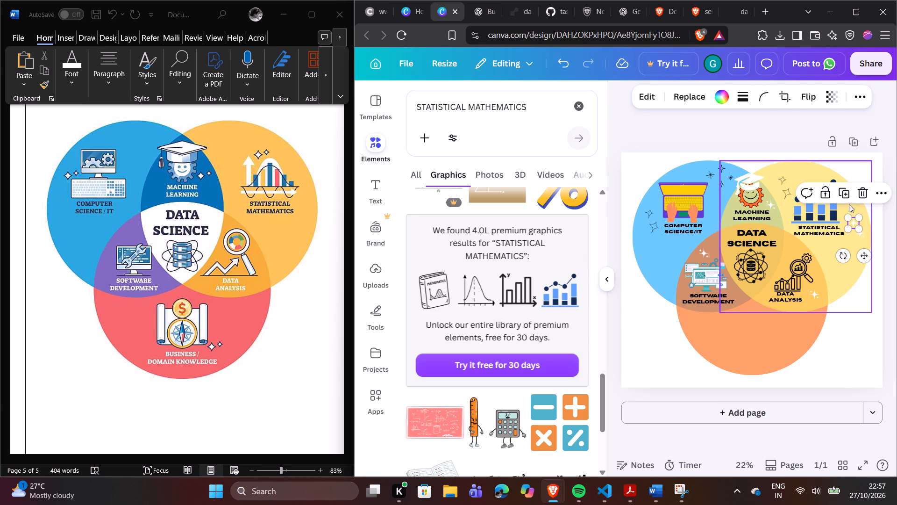
pyautogui.click(846, 195)
pyautogui.click(883, 343)
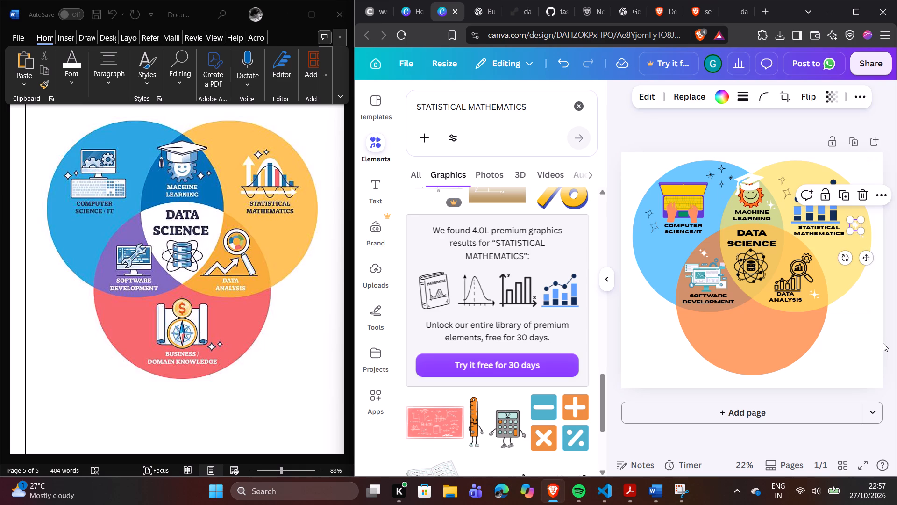
pyautogui.moveTo(854, 227); pyautogui.dragTo(738, 200)
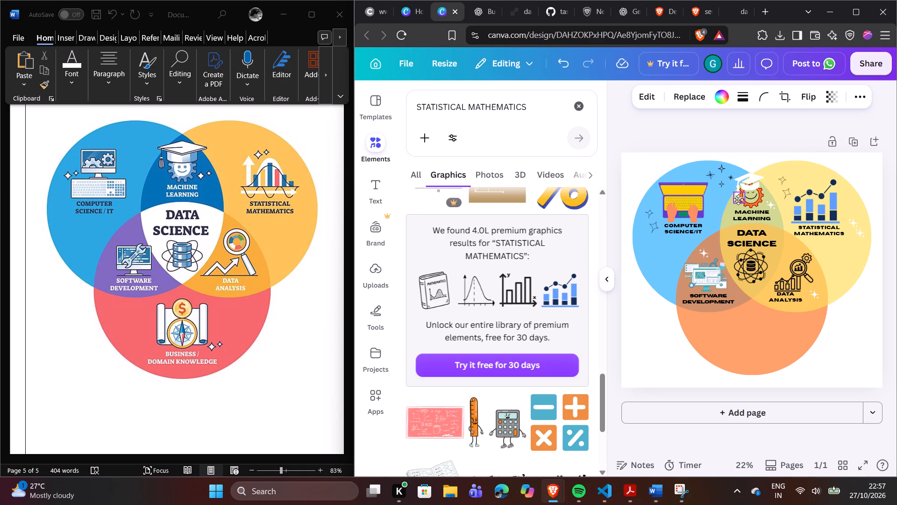
pyautogui.moveTo(738, 200); pyautogui.dragTo(772, 194)
pyautogui.moveTo(777, 187); pyautogui.dragTo(777, 189)
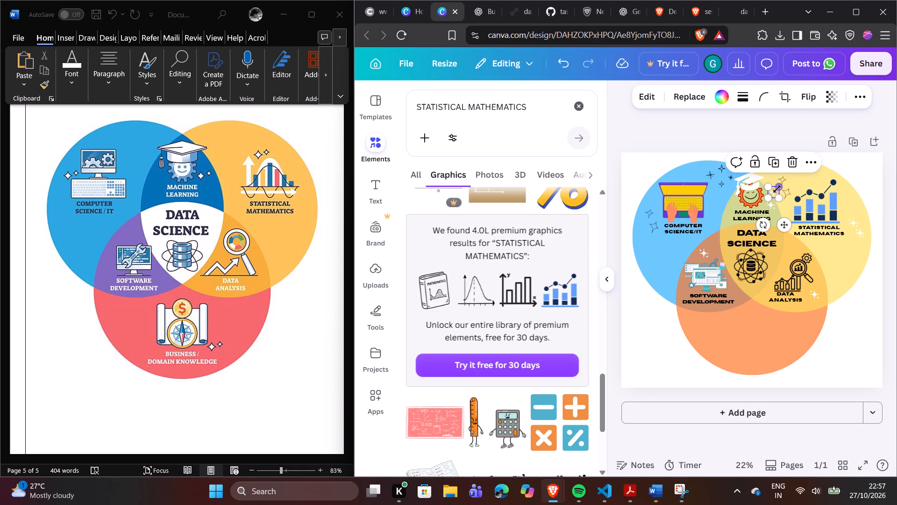
pyautogui.moveTo(777, 189); pyautogui.dragTo(777, 192)
pyautogui.click(844, 333)
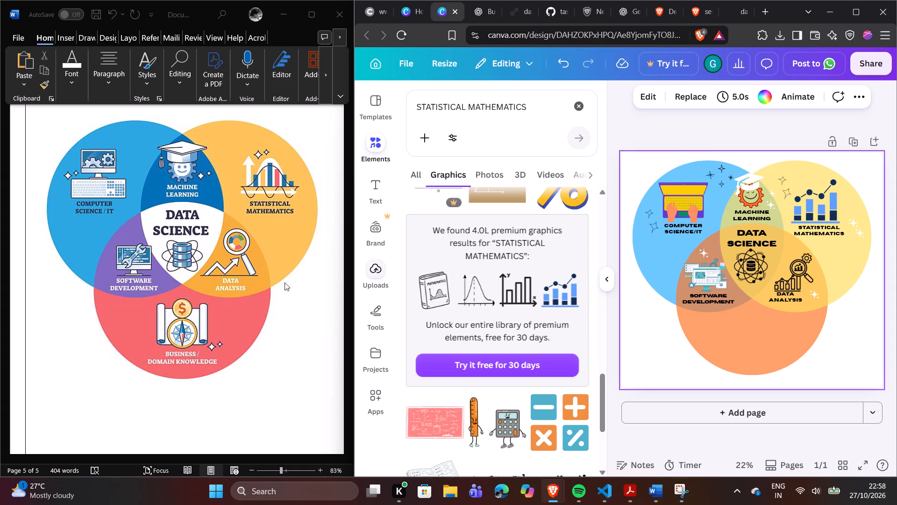
# Search the elements library for BUSINESS/DOMAIN KNOWLEDGE in place of the previous search term.
pyautogui.click(584, 101)
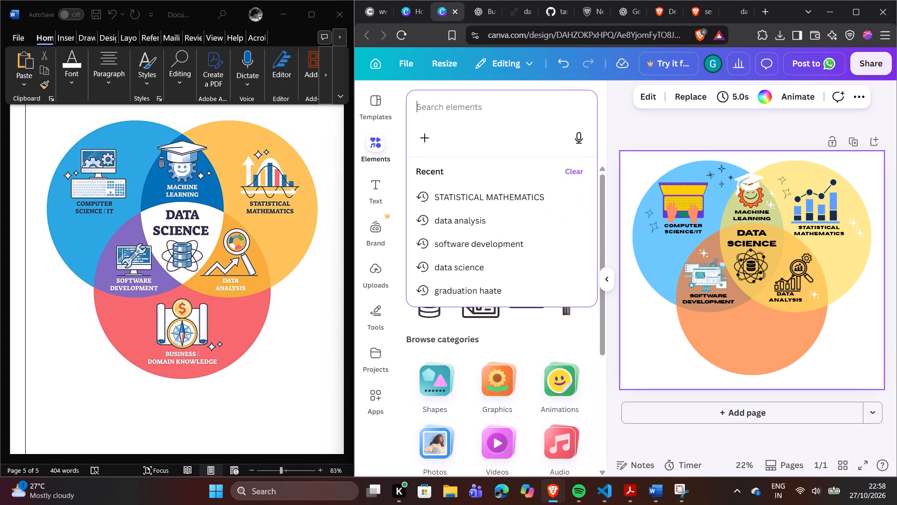
pyautogui.write('BU')
pyautogui.press('s')
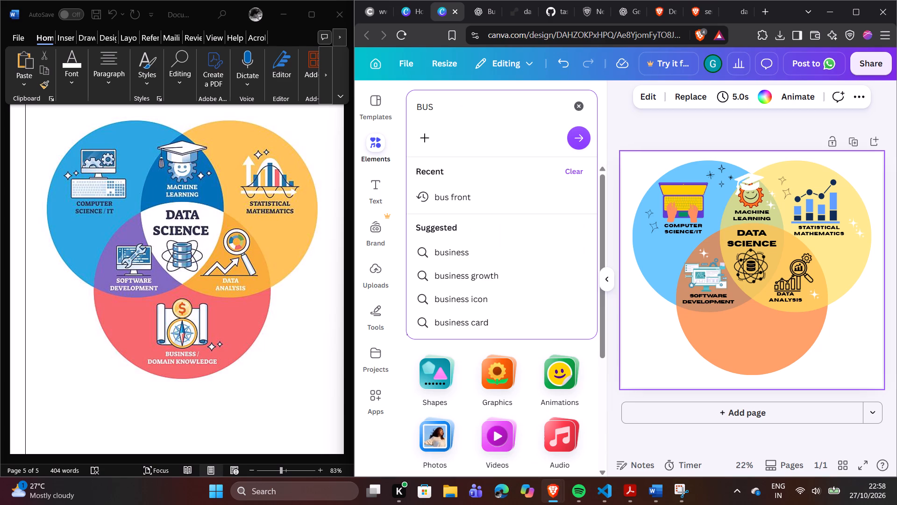
pyautogui.press('i')
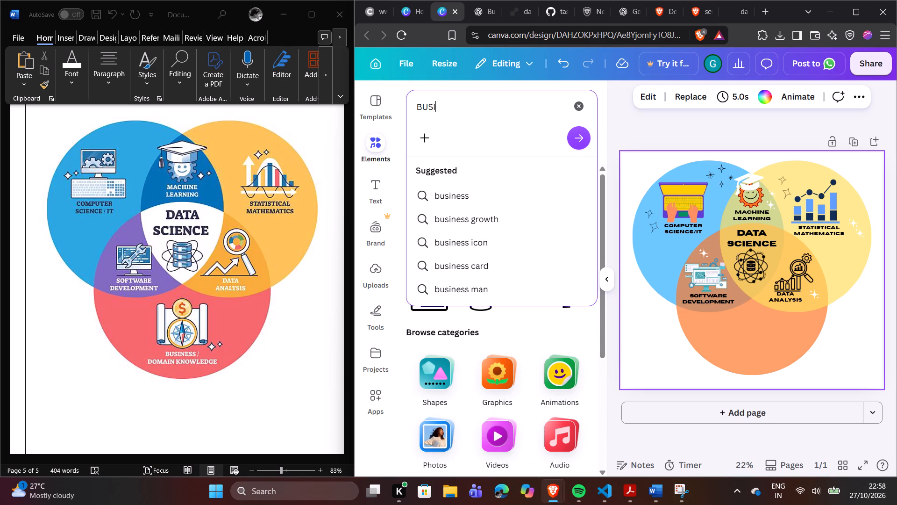
pyautogui.write('NESS')
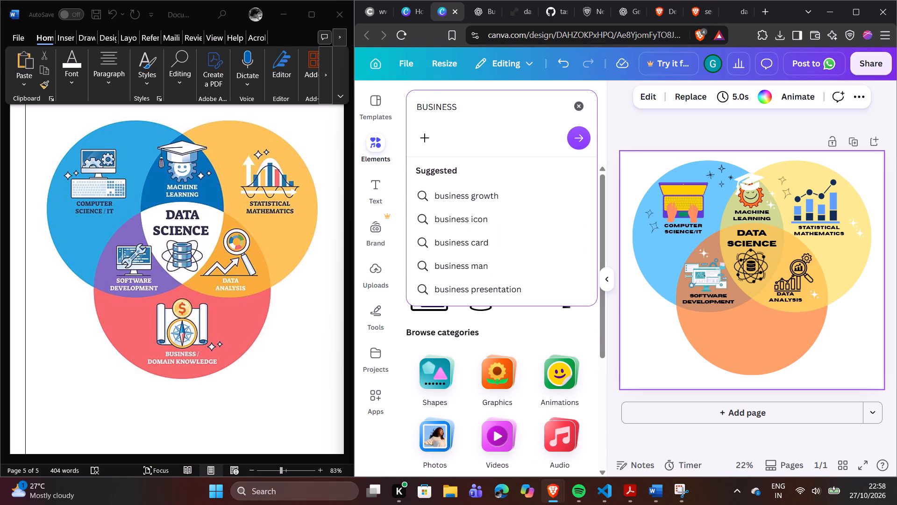
pyautogui.write('/DO')
pyautogui.write('MAIN')
pyautogui.press('space')
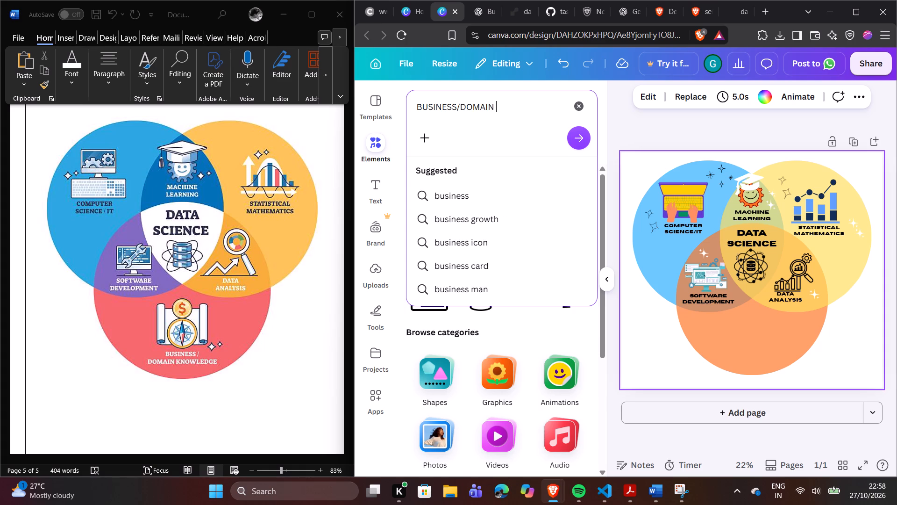
pyautogui.write('KNOW')
pyautogui.press('l')
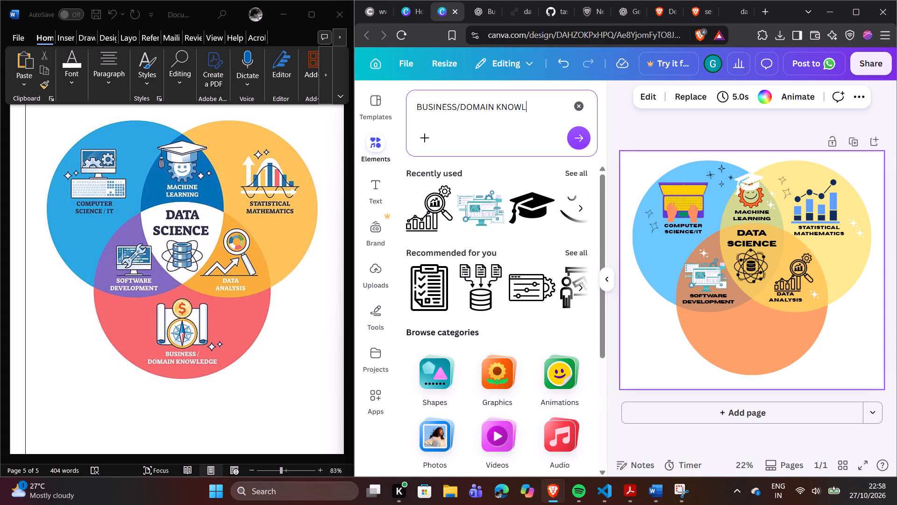
pyautogui.press('e')
pyautogui.write('DGE')
pyautogui.press('Return')
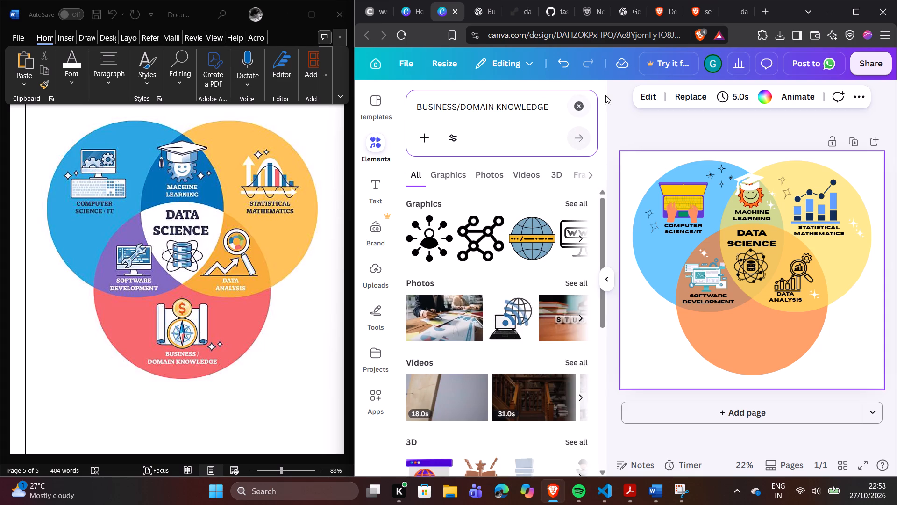
# Browse the graphics results for a business knowledge icon and add the open book with a light bulb to the design.
pyautogui.click(585, 237)
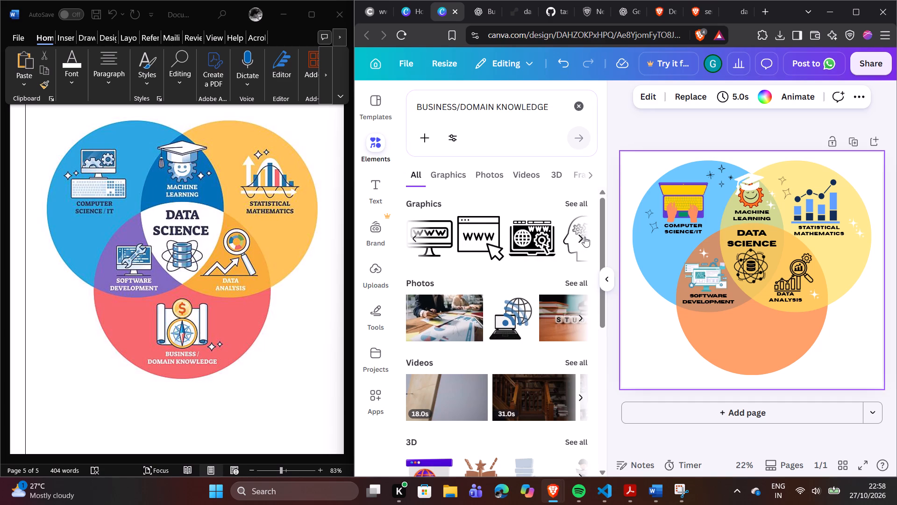
pyautogui.click(584, 237)
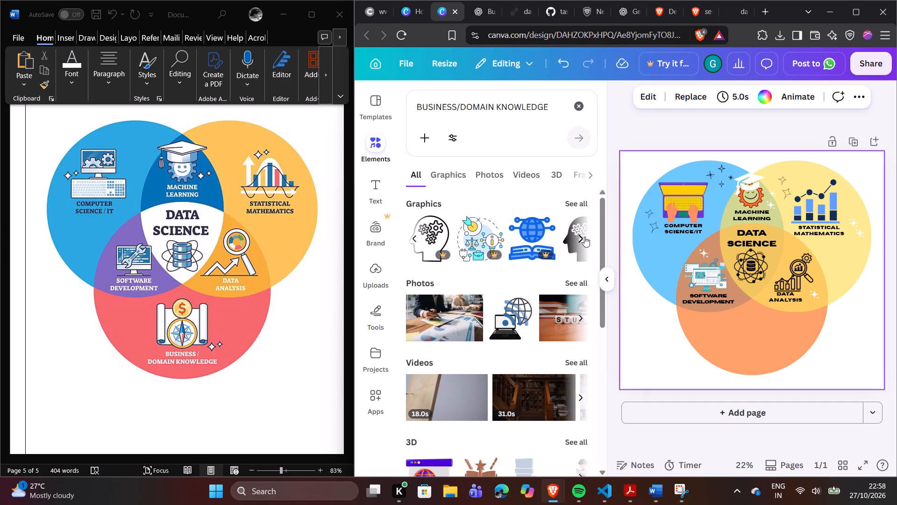
pyautogui.click(584, 237)
pyautogui.click(442, 177)
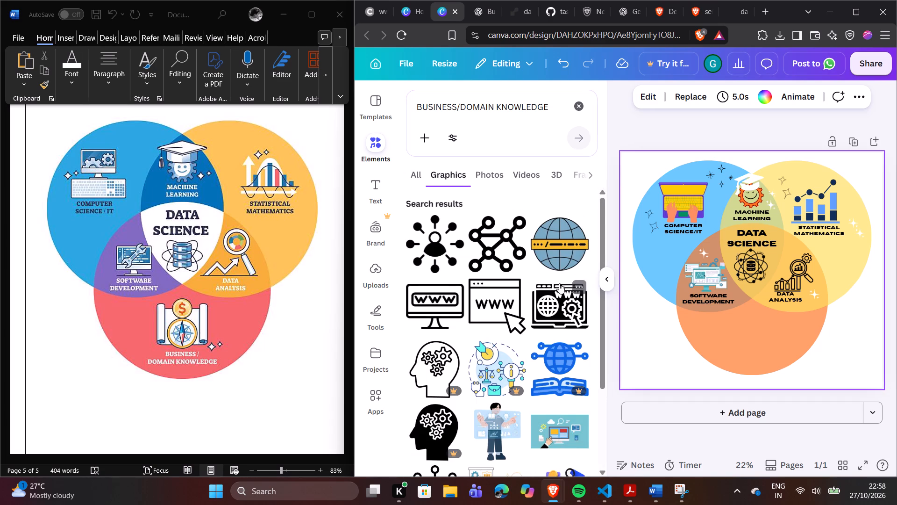
pyautogui.scroll(-10, 559, 283)
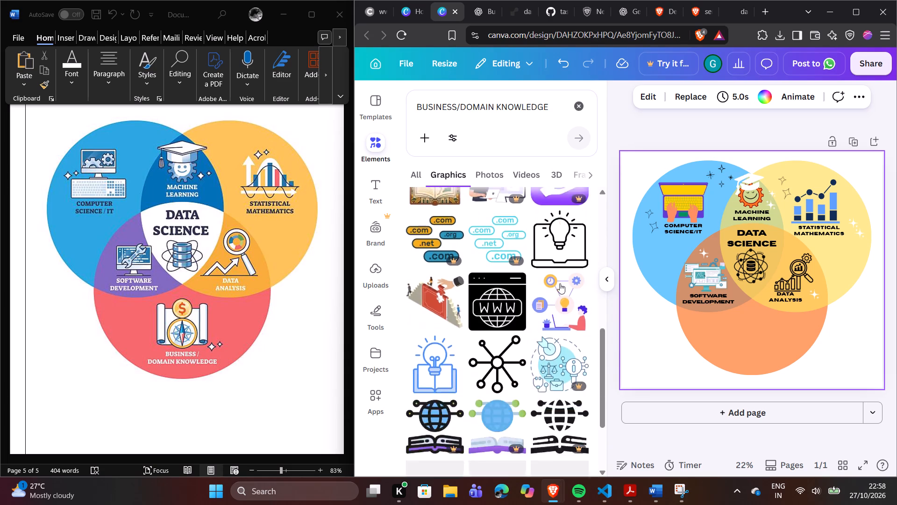
pyautogui.scroll(-3, 560, 283)
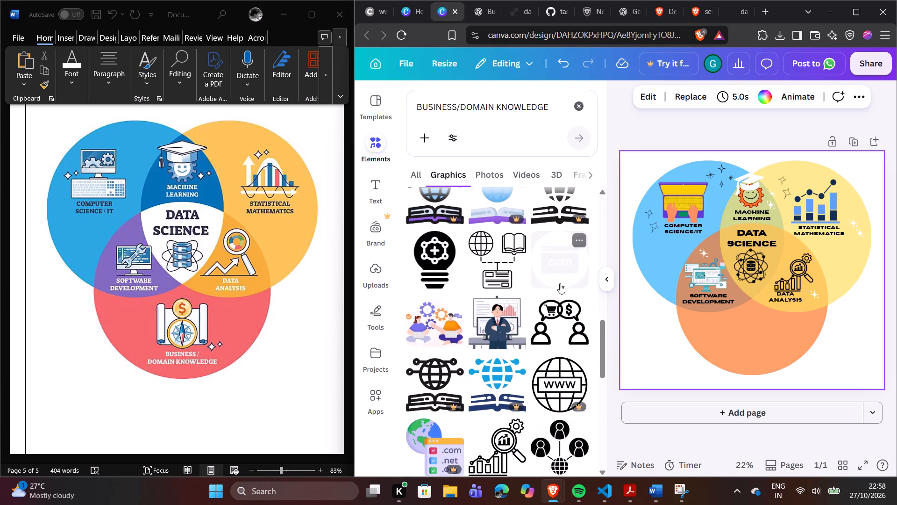
pyautogui.scroll(-6, 559, 283)
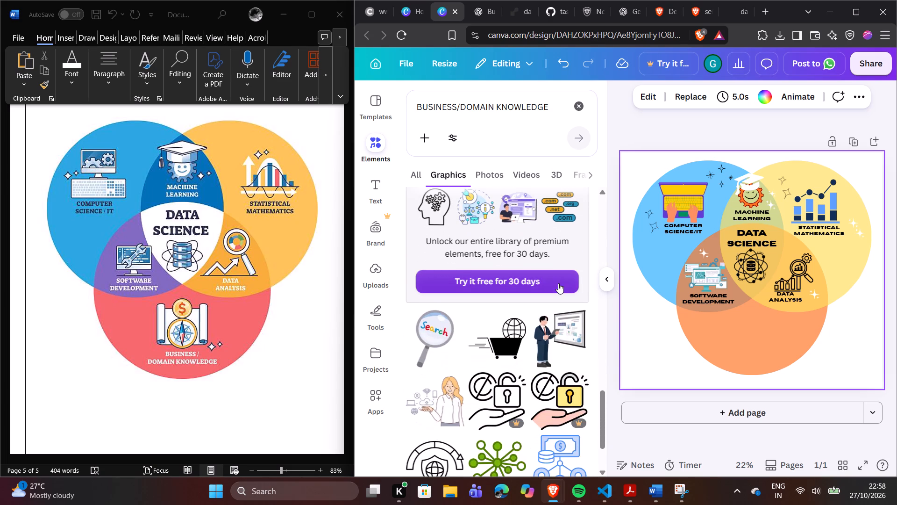
pyautogui.scroll(2, 558, 283)
pyautogui.scroll(-2, 558, 283)
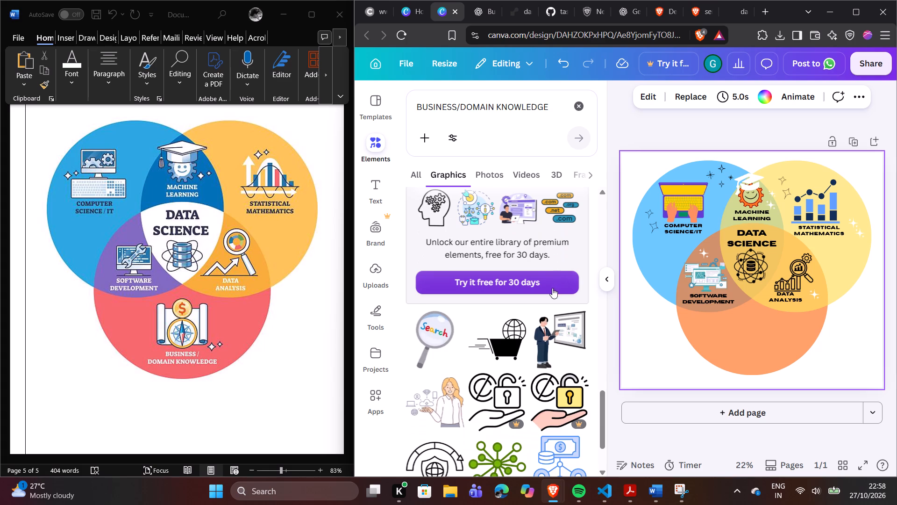
pyautogui.scroll(-2, 500, 318)
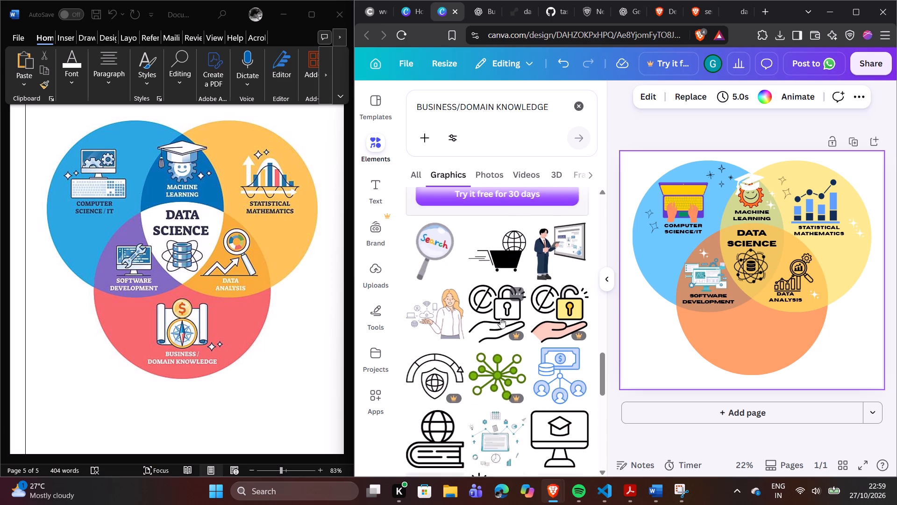
pyautogui.scroll(9, 500, 318)
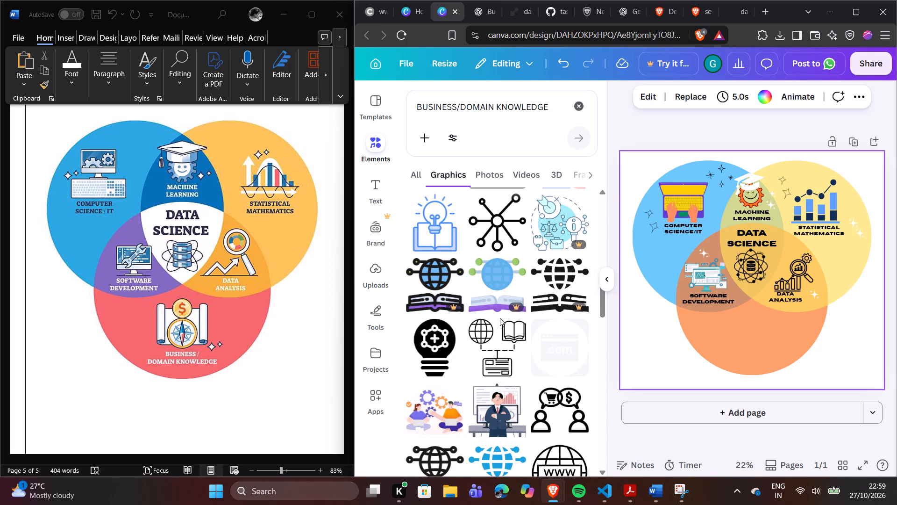
pyautogui.scroll(2, 500, 318)
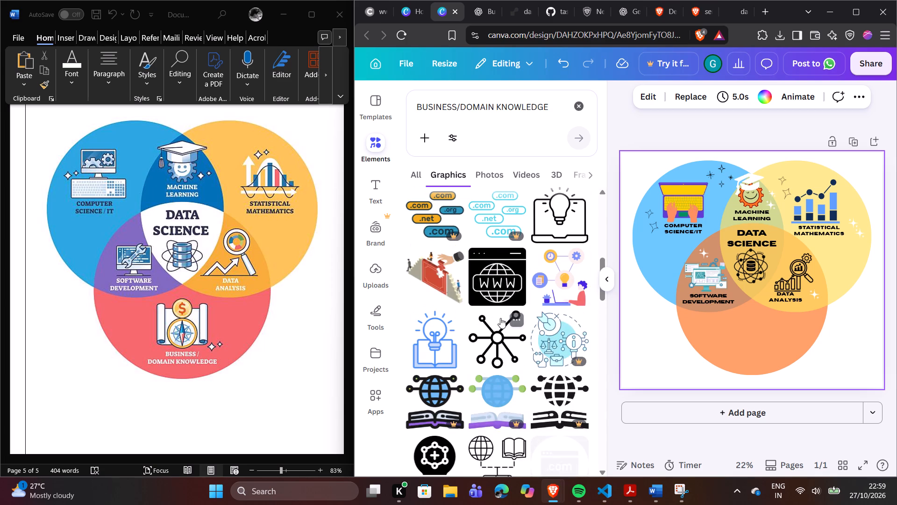
pyautogui.scroll(5, 500, 318)
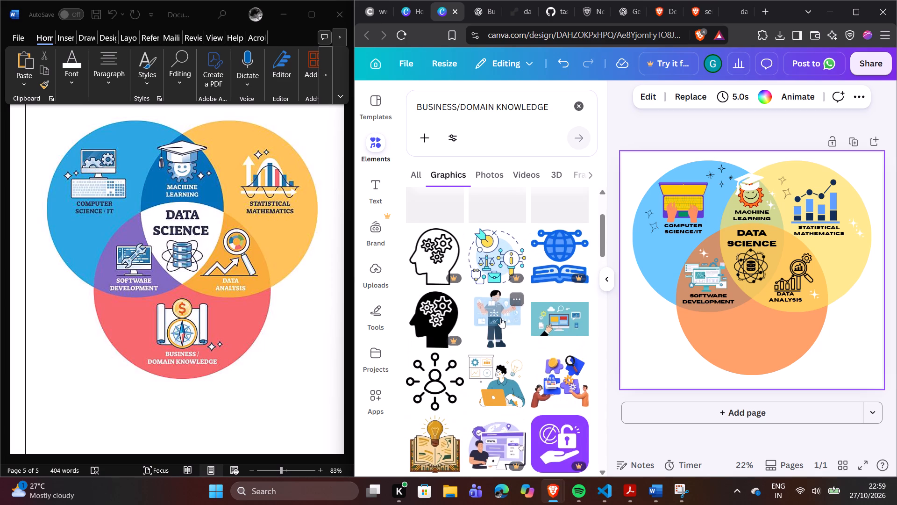
pyautogui.scroll(-1, 500, 318)
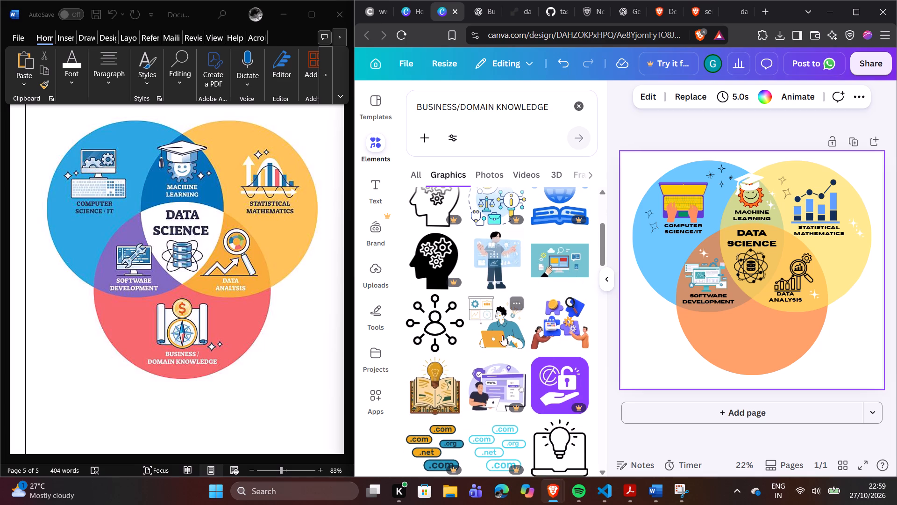
pyautogui.click(447, 392)
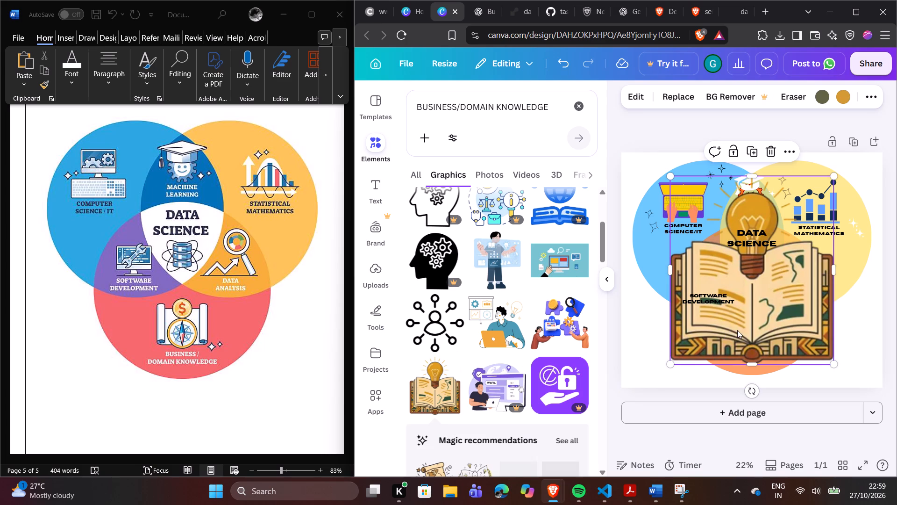
# Shrink the book and light bulb graphic to icon size and centre it horizontally in the orange circle, below the atom icon.
pyautogui.click(737, 330)
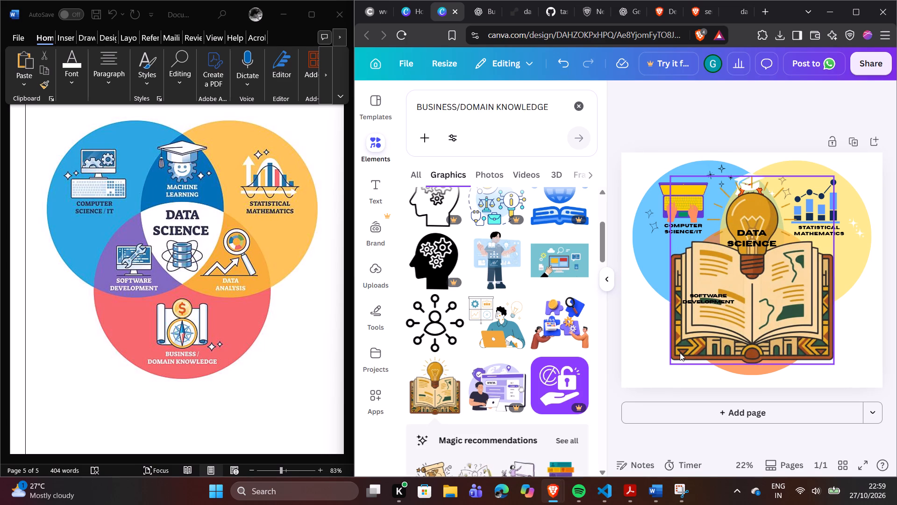
pyautogui.click(680, 353)
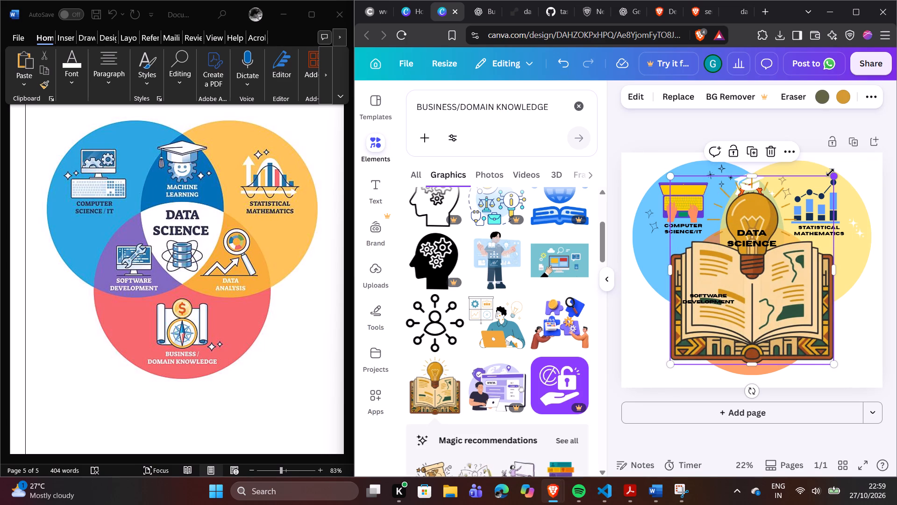
pyautogui.moveTo(831, 172); pyautogui.dragTo(728, 343)
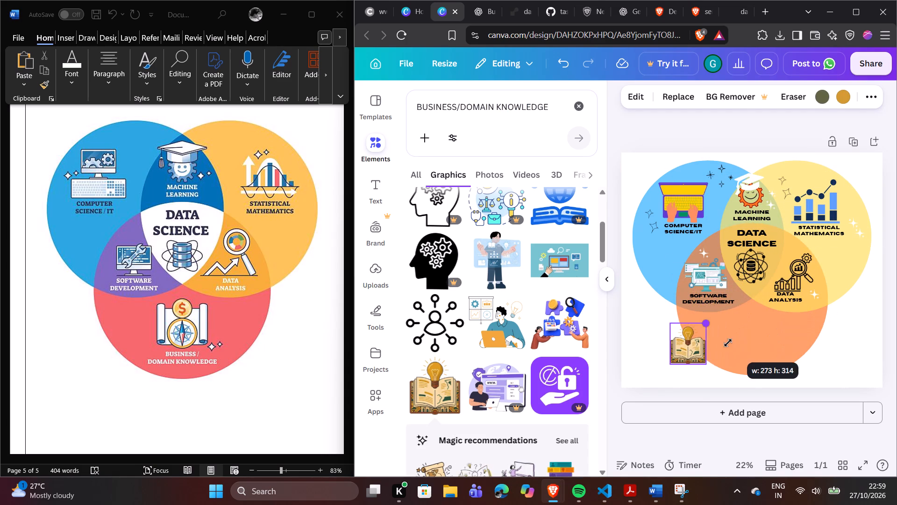
pyautogui.moveTo(728, 343); pyautogui.dragTo(742, 335)
pyautogui.click(650, 336)
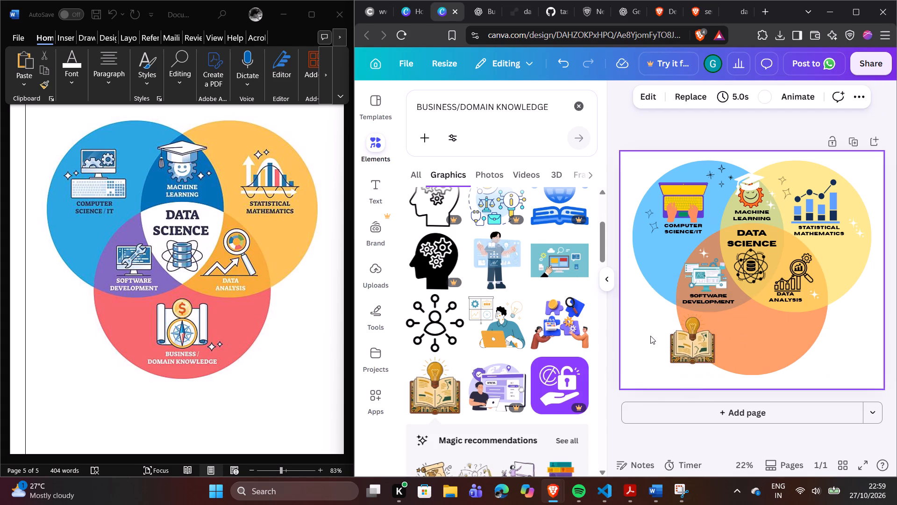
pyautogui.moveTo(681, 335); pyautogui.dragTo(736, 317)
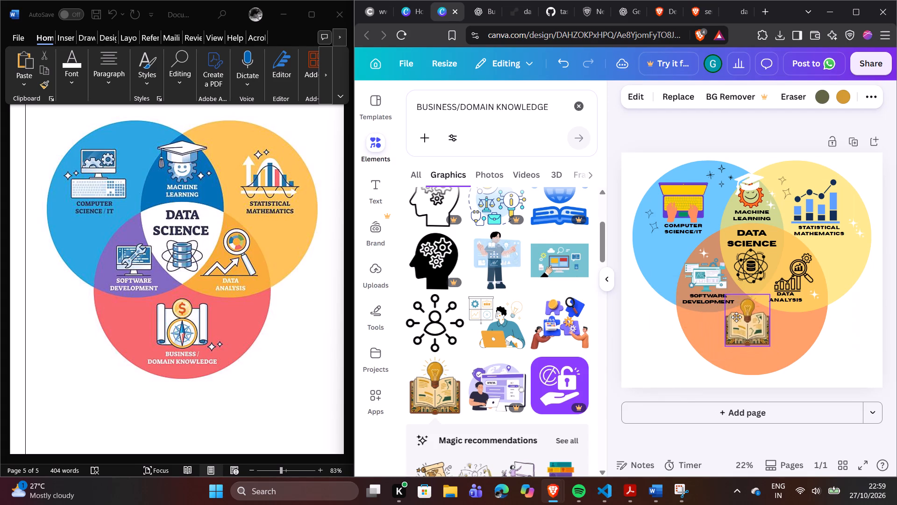
pyautogui.moveTo(736, 317); pyautogui.dragTo(737, 320)
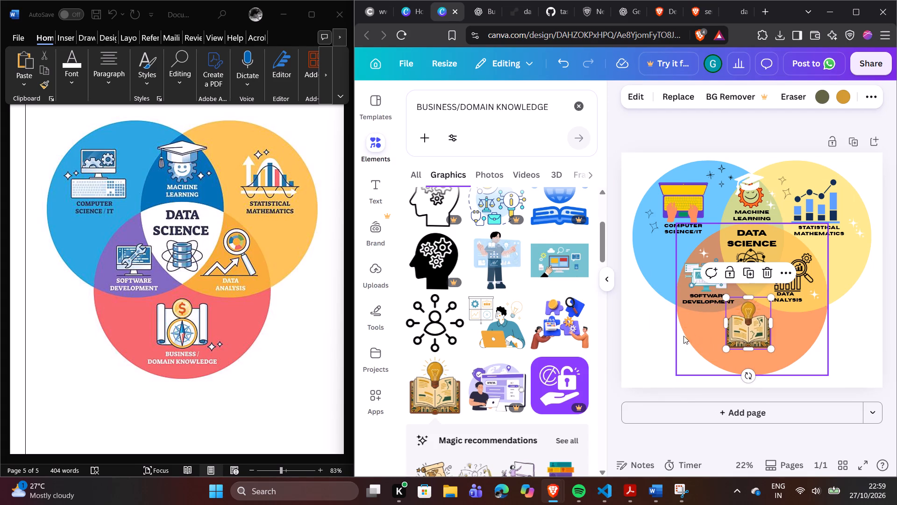
pyautogui.click(665, 335)
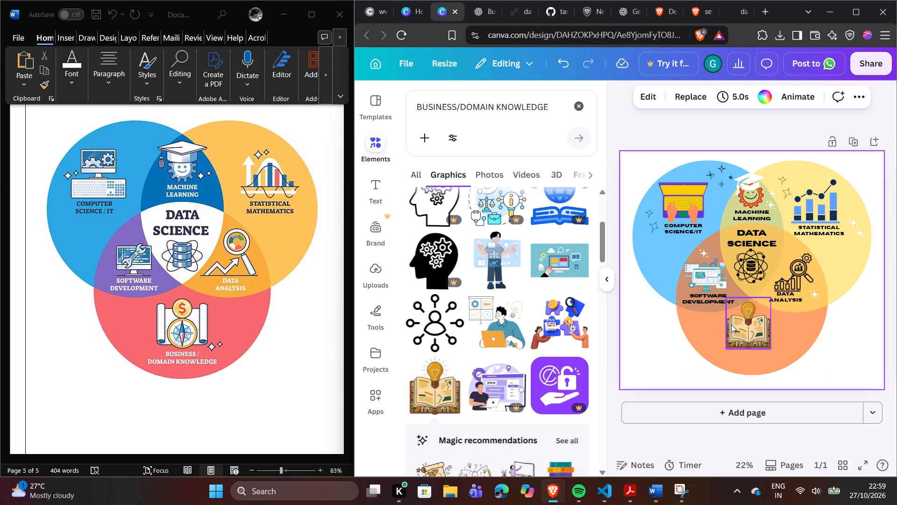
pyautogui.click(734, 324)
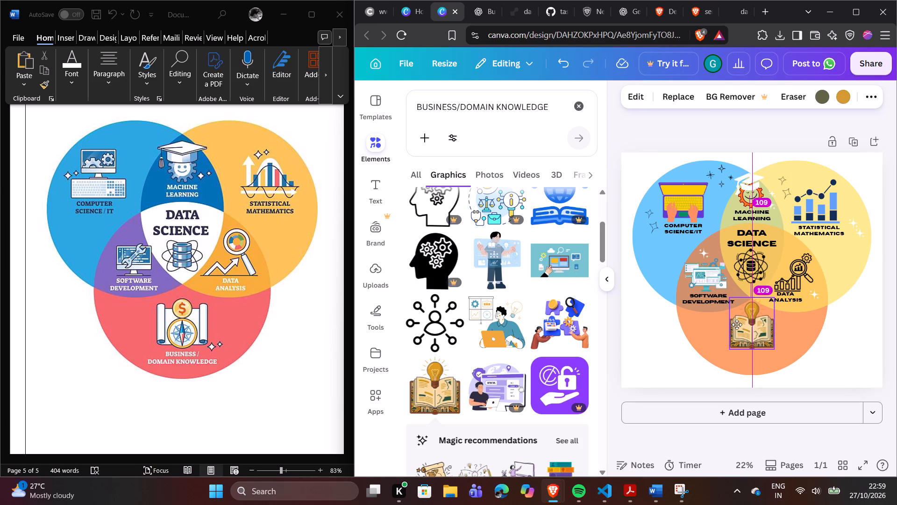
pyautogui.click(664, 342)
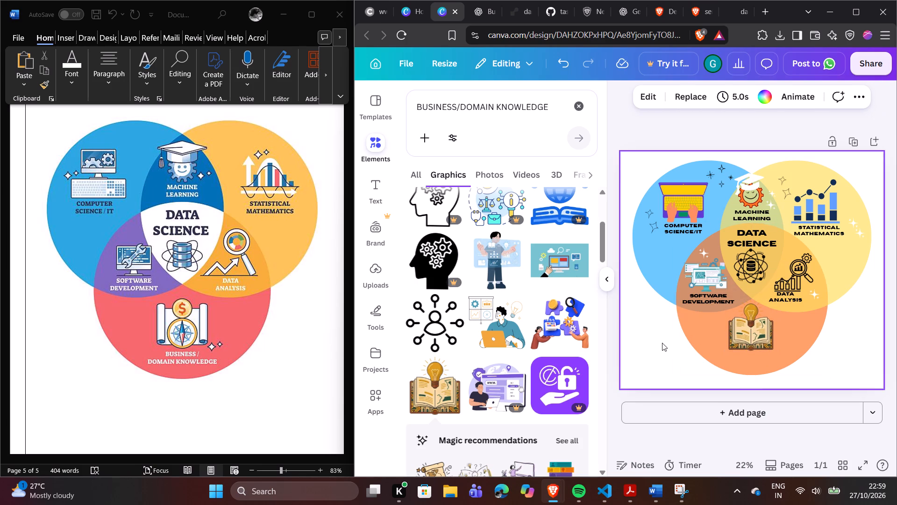
# Duplicate the DATA ANALYSIS label and place the copy just below the book icon in the orange circle.
pyautogui.click(786, 296)
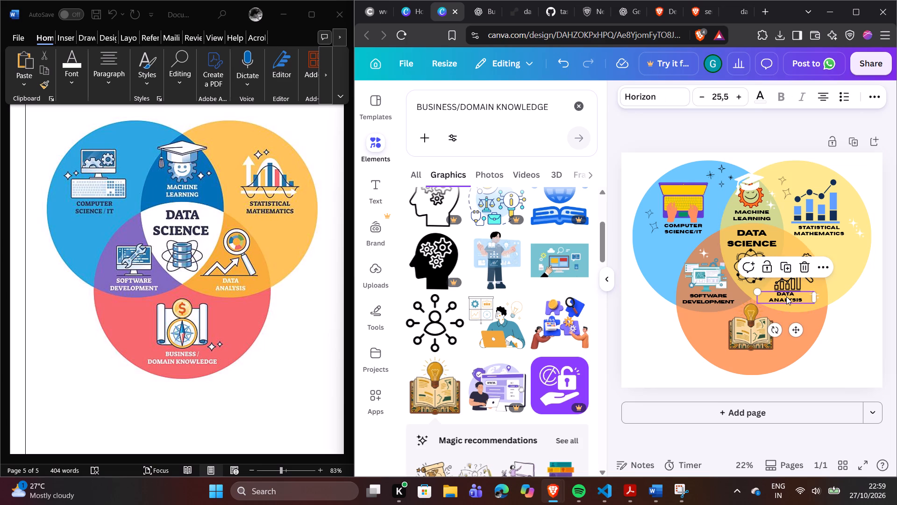
pyautogui.click(786, 270)
pyautogui.moveTo(785, 296); pyautogui.dragTo(784, 315)
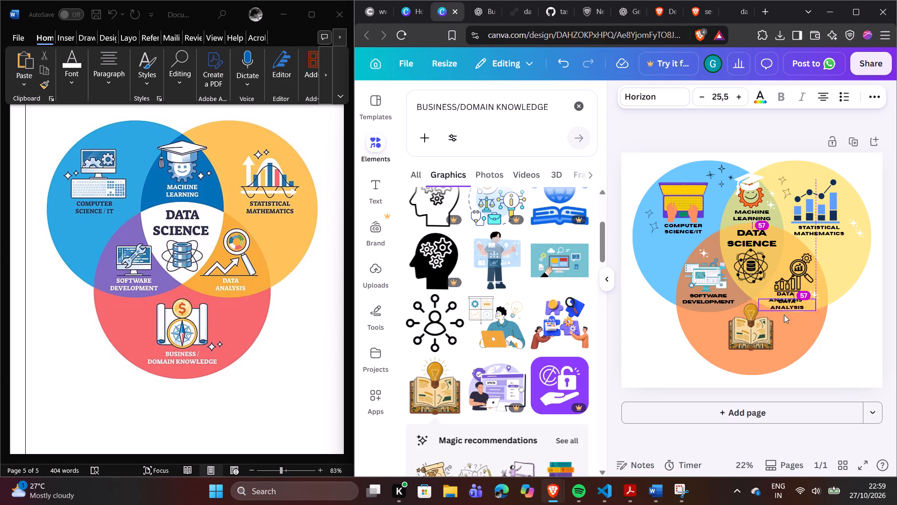
pyautogui.moveTo(784, 315); pyautogui.dragTo(746, 355)
# Replace the copied DATA ANALYSIS label's text under the book icon with BUSINESS/DOMAIN KNOWLEDGE, copied from the elements search term.
pyautogui.click(746, 355)
pyautogui.click(746, 354)
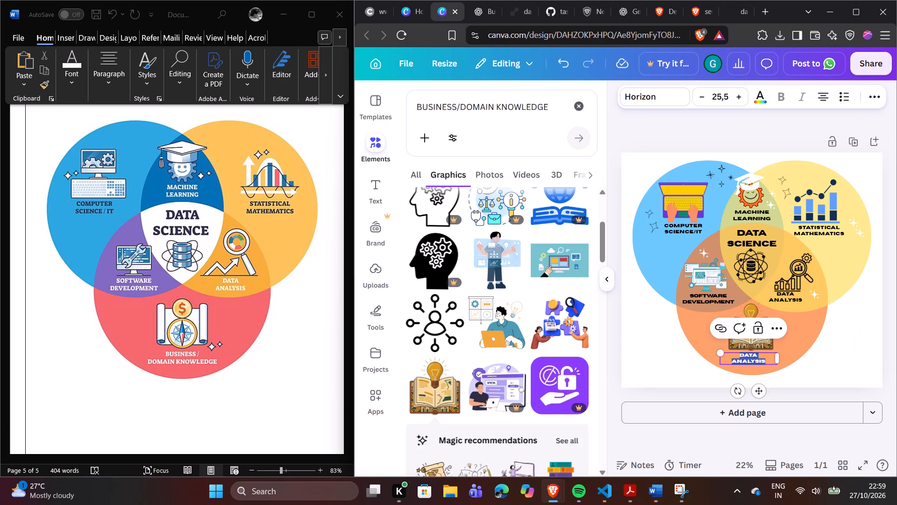
pyautogui.doubleClick(472, 118)
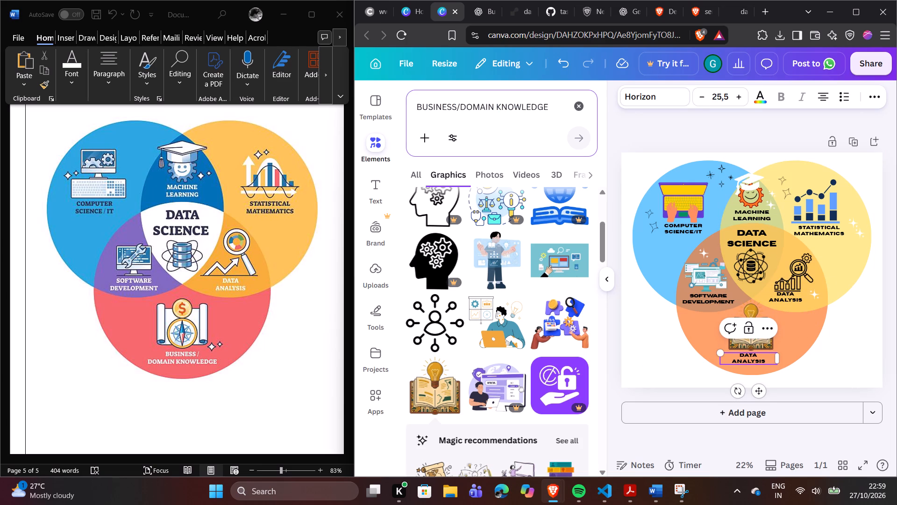
pyautogui.tripleClick(476, 111)
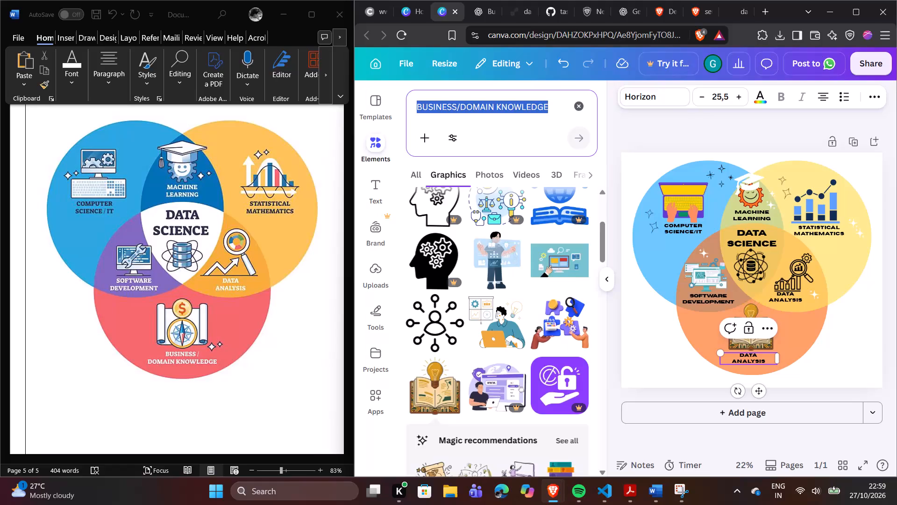
pyautogui.rightClick(476, 111)
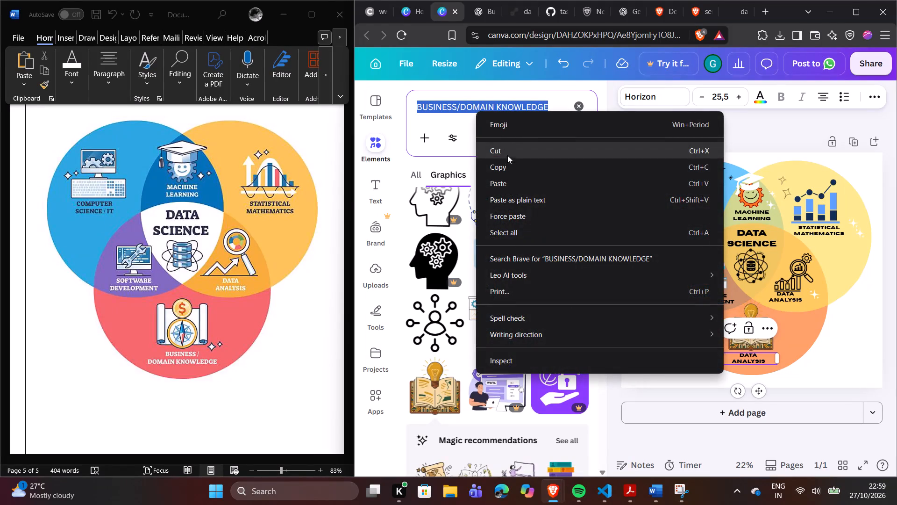
pyautogui.click(511, 162)
pyautogui.click(755, 361)
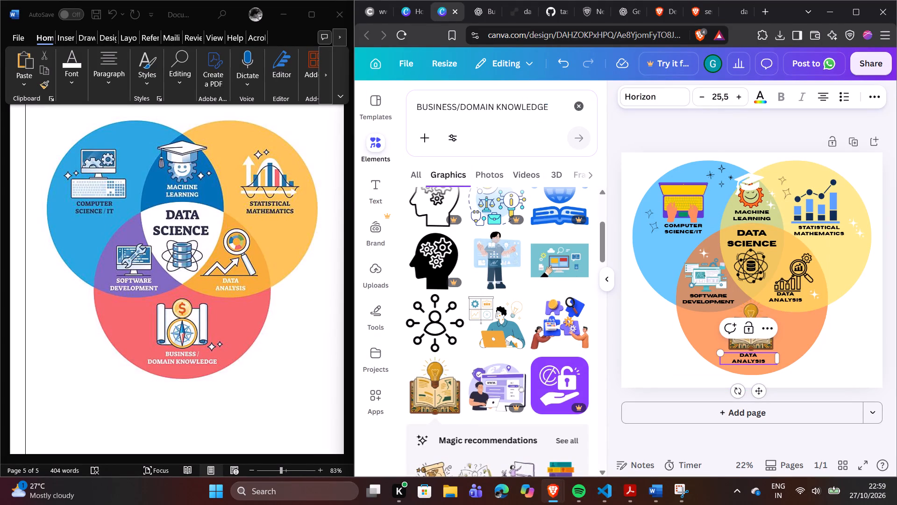
pyautogui.hotkey('ctrl', 'a')
pyautogui.hotkey('ctrl', 'v')
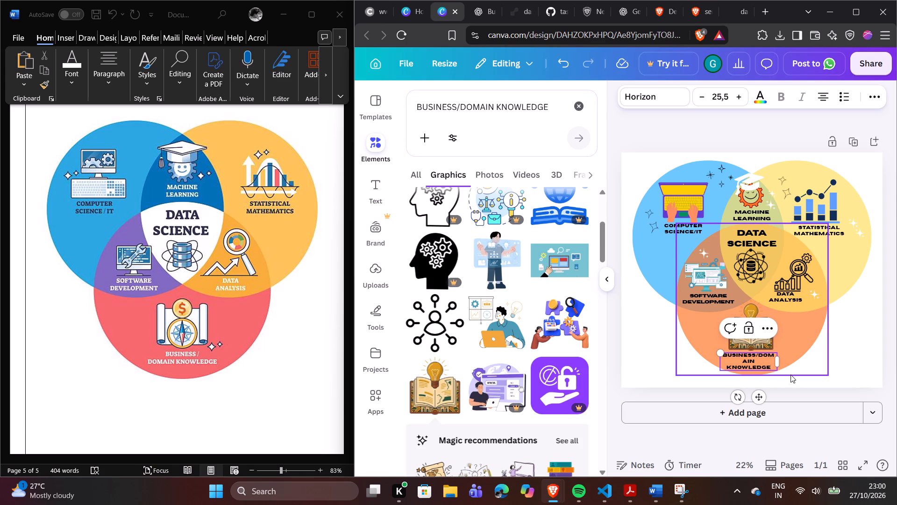
# Widen the BUSINESS/DOMAIN KNOWLEDGE text box so the label fits on two lines below the book icon.
pyautogui.click(755, 356)
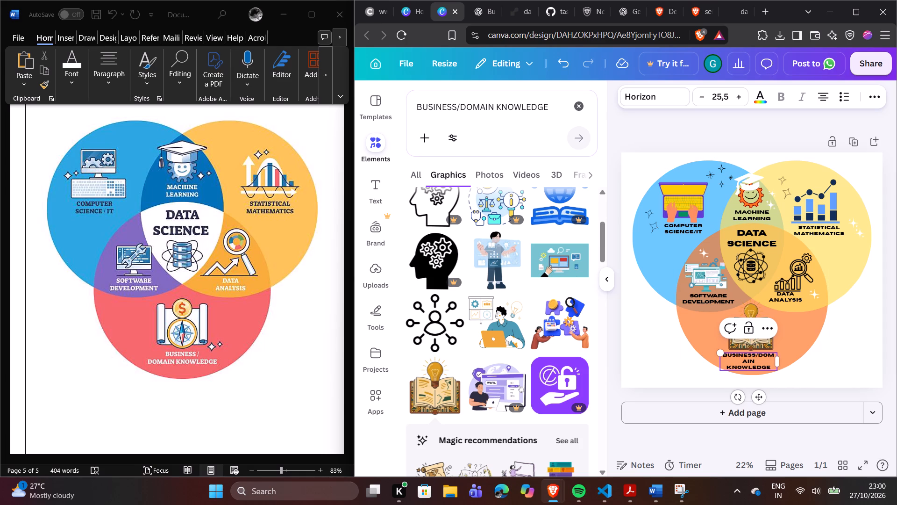
pyautogui.moveTo(777, 361); pyautogui.dragTo(788, 359)
pyautogui.click(842, 371)
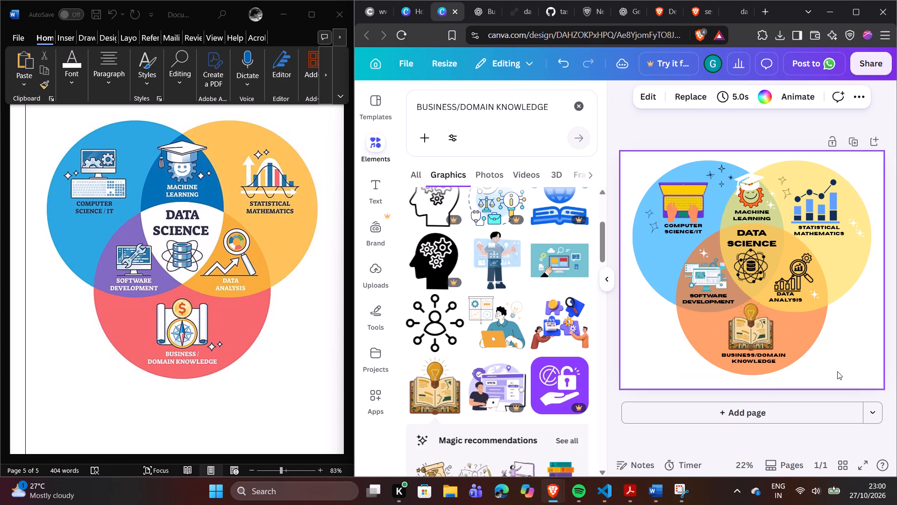
pyautogui.click(765, 357)
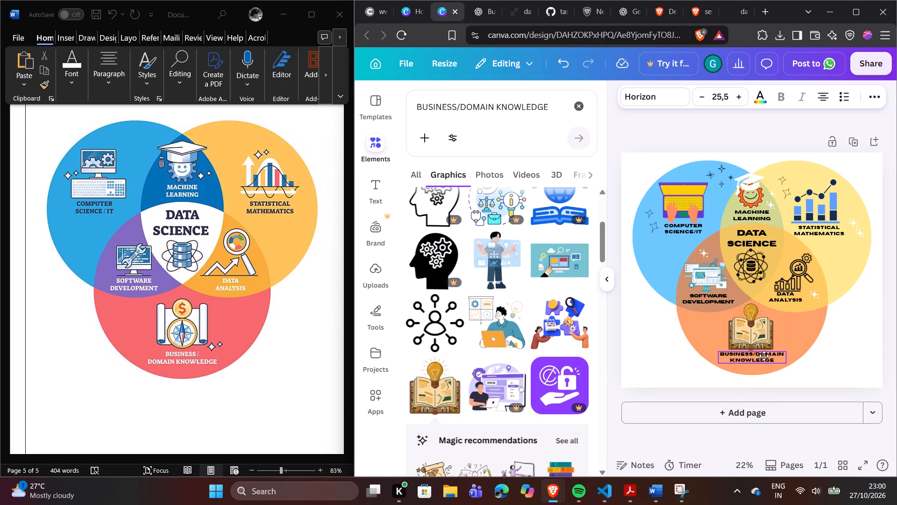
pyautogui.click(831, 379)
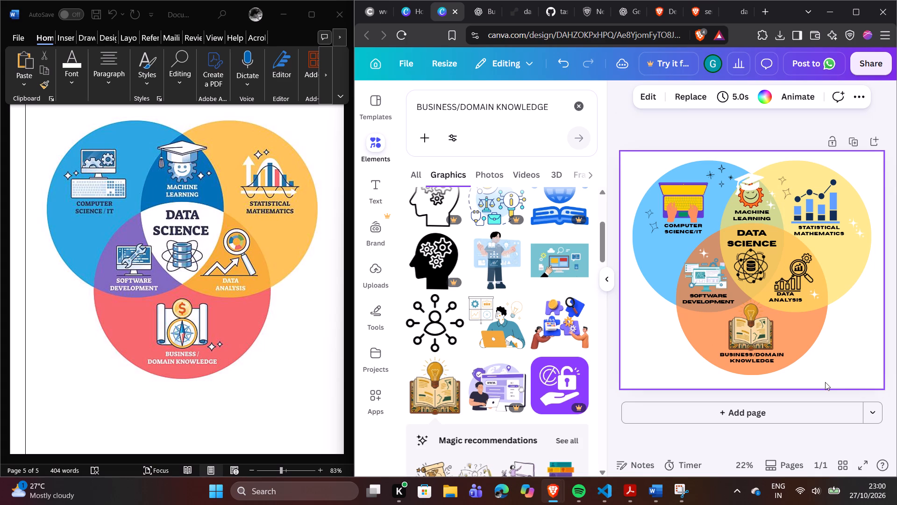
# Duplicate the lower white sparkle beside STATISTICAL MATHEMATICS, place the copy beside the book icon's lower right corner, and enlarge it to about 100 × 101 px.
pyautogui.click(860, 234)
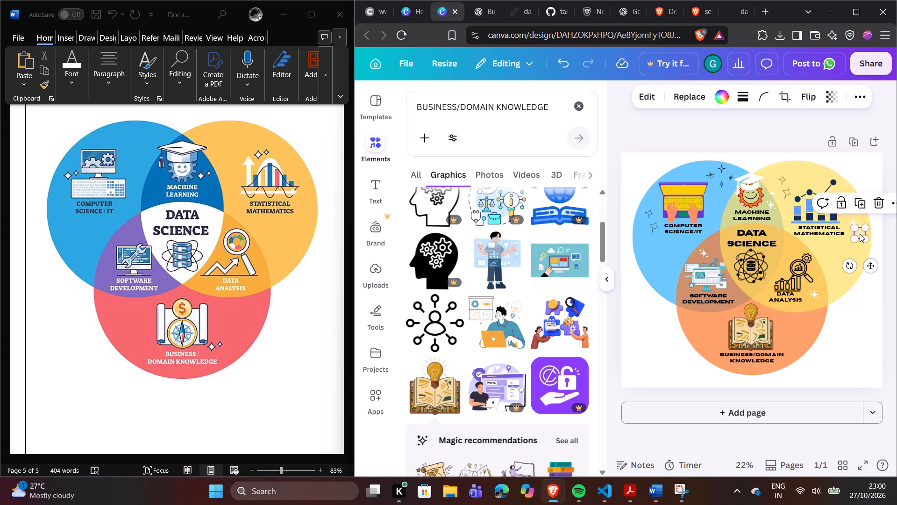
pyautogui.click(843, 200)
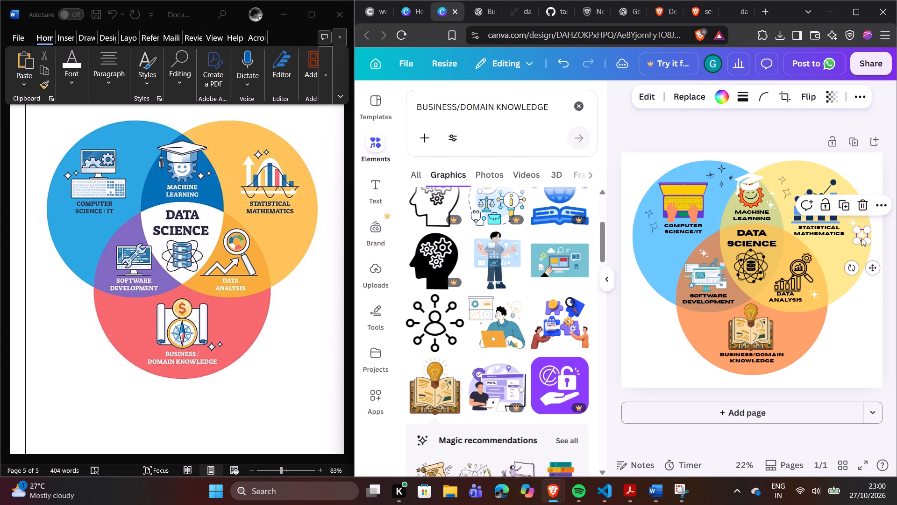
pyautogui.moveTo(861, 235); pyautogui.dragTo(797, 338)
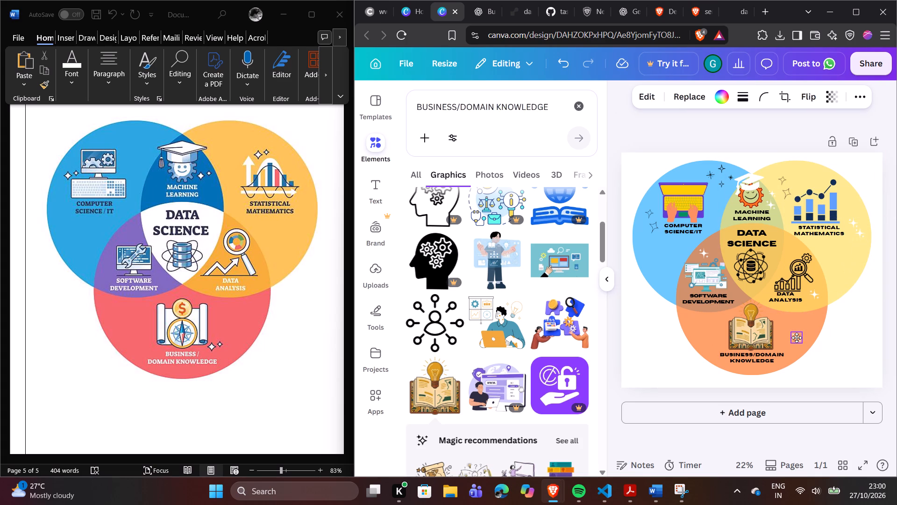
pyautogui.moveTo(797, 338); pyautogui.dragTo(785, 346)
pyautogui.moveTo(785, 346); pyautogui.dragTo(783, 346)
pyautogui.moveTo(791, 343); pyautogui.dragTo(795, 341)
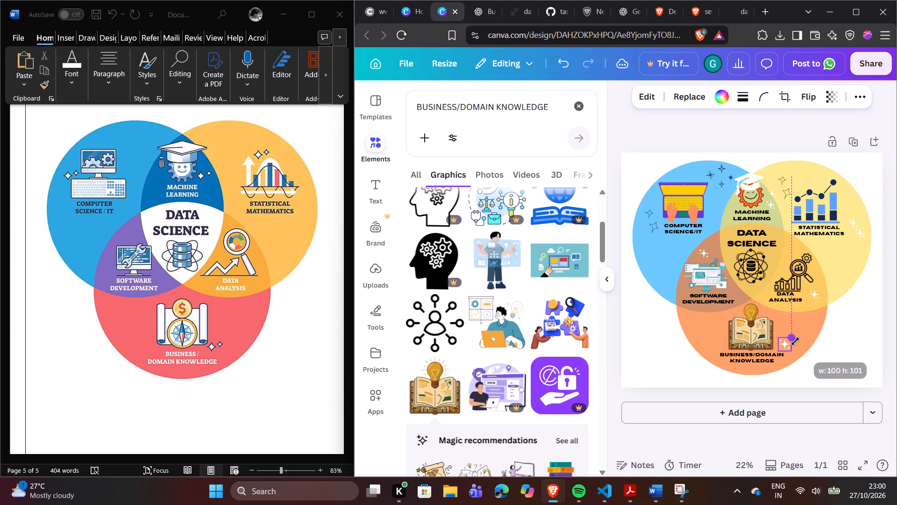
pyautogui.moveTo(795, 341); pyautogui.dragTo(796, 341)
pyautogui.click(825, 349)
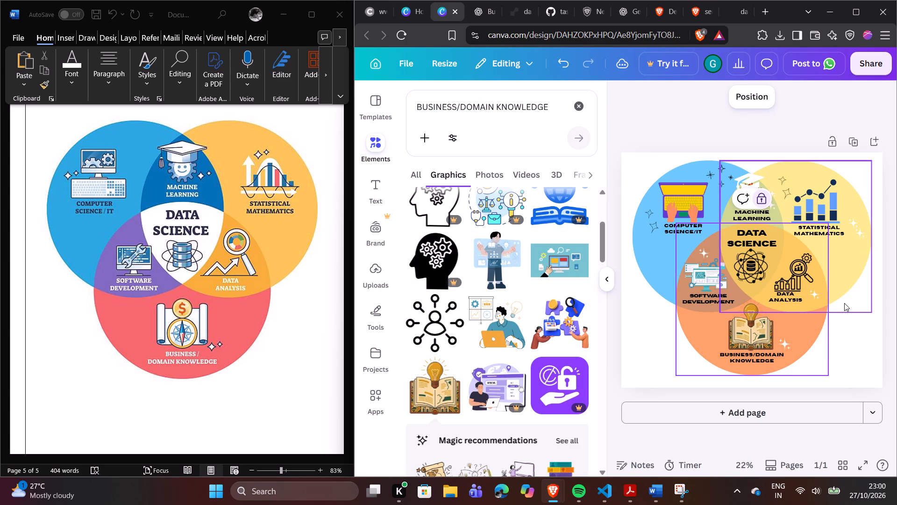
# Duplicate the upper white sparkle beside STATISTICAL MATHEMATICS, place it just above the new orange-circle sparkle, and shrink it to about 76 × 77 px.
pyautogui.click(856, 223)
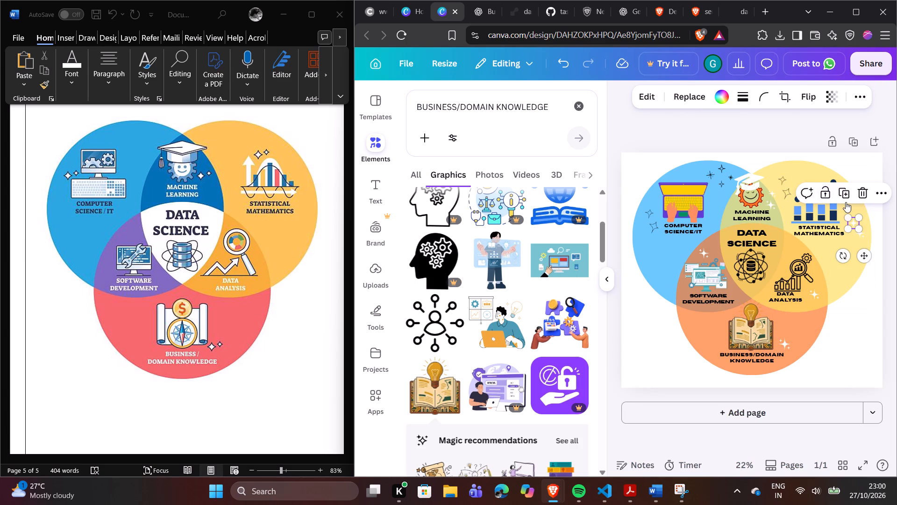
pyautogui.click(847, 197)
pyautogui.click(856, 226)
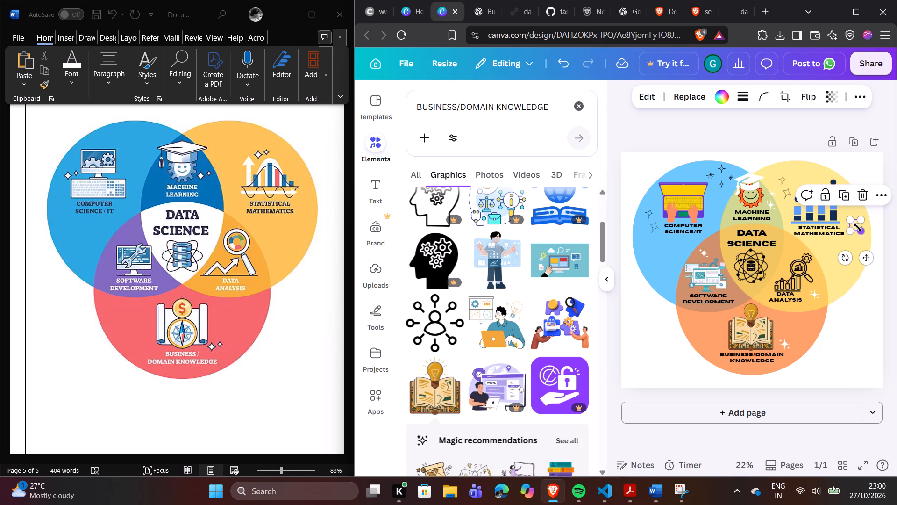
pyautogui.moveTo(855, 225); pyautogui.dragTo(854, 232)
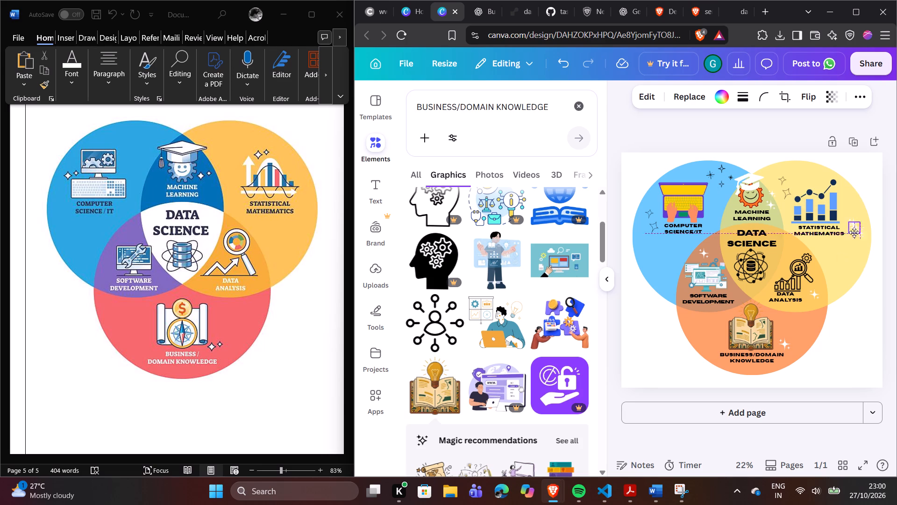
pyautogui.moveTo(854, 232); pyautogui.dragTo(802, 333)
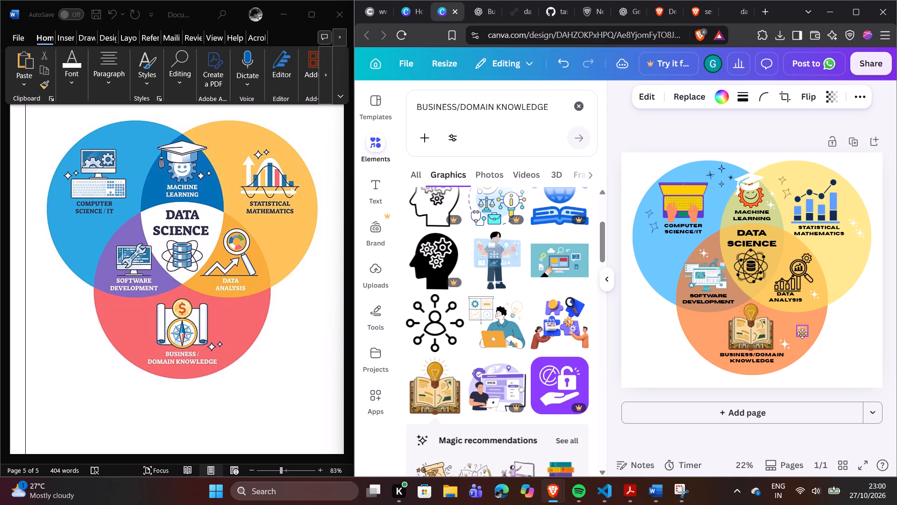
pyautogui.moveTo(802, 333); pyautogui.dragTo(796, 339)
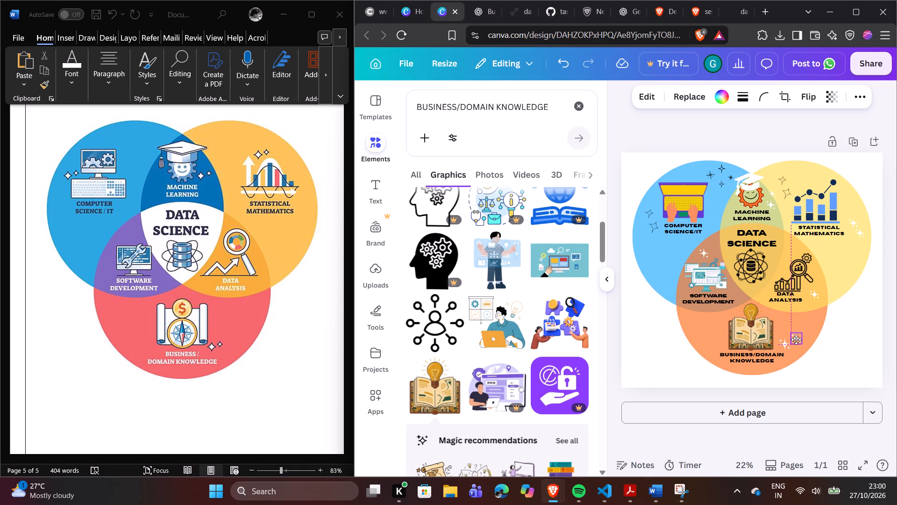
pyautogui.moveTo(796, 339); pyautogui.dragTo(795, 339)
pyautogui.click(791, 344)
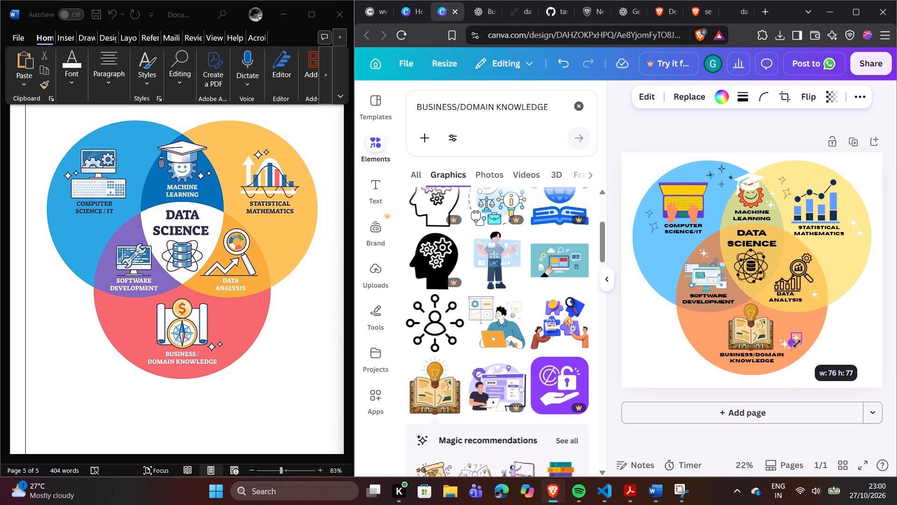
pyautogui.click(823, 350)
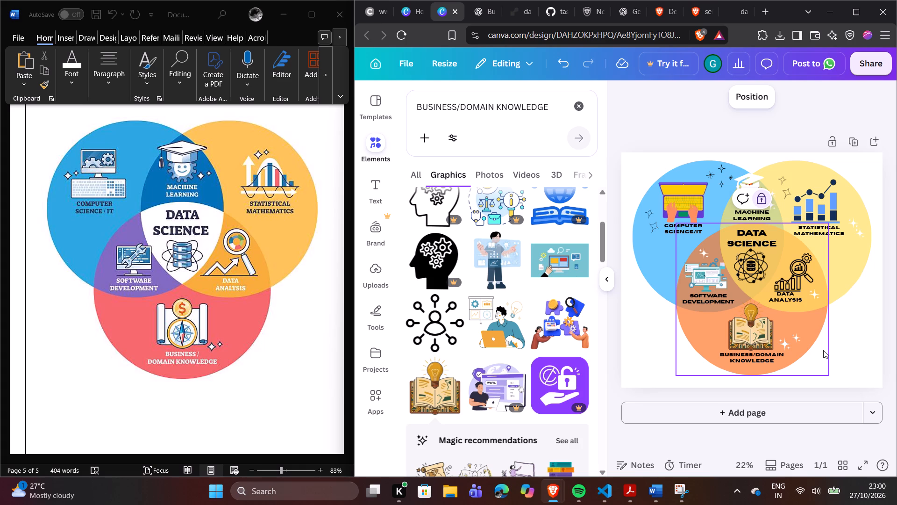
# Visit the iStock source page of the Data Science diagram from the image search, look it over, and return to the Canva design.
pyautogui.click(699, 5)
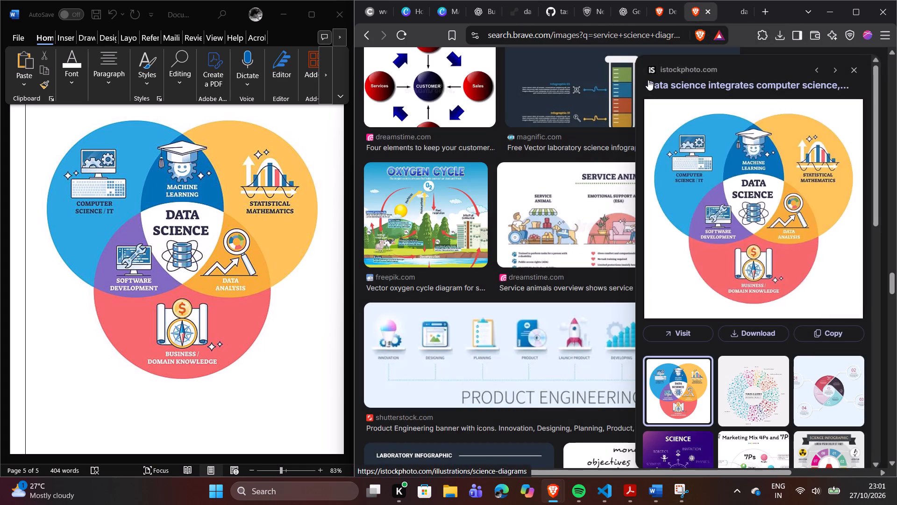
pyautogui.moveTo(648, 80); pyautogui.dragTo(689, 80)
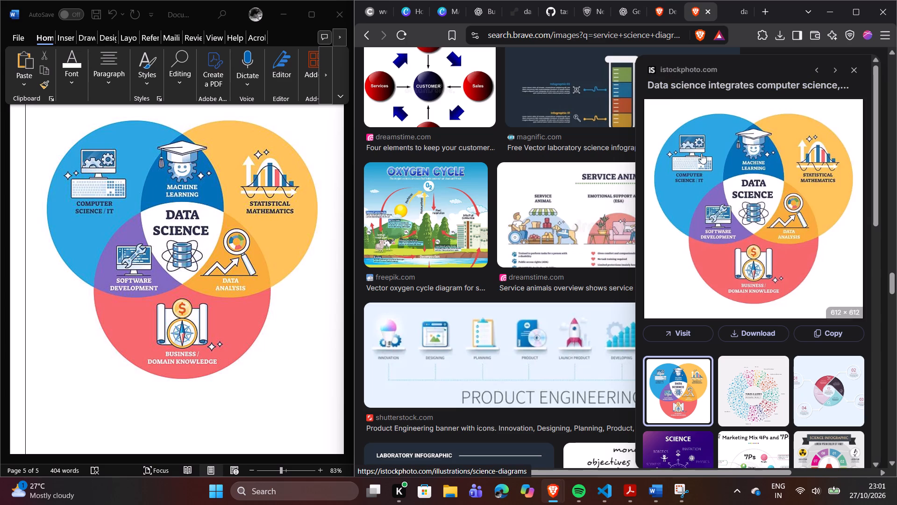
pyautogui.click(683, 333)
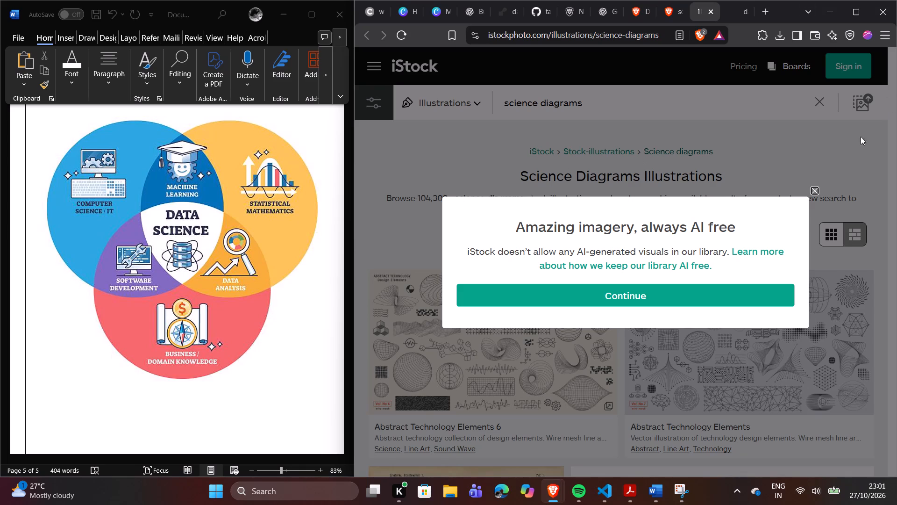
pyautogui.click(814, 186)
pyautogui.scroll(-6, 599, 283)
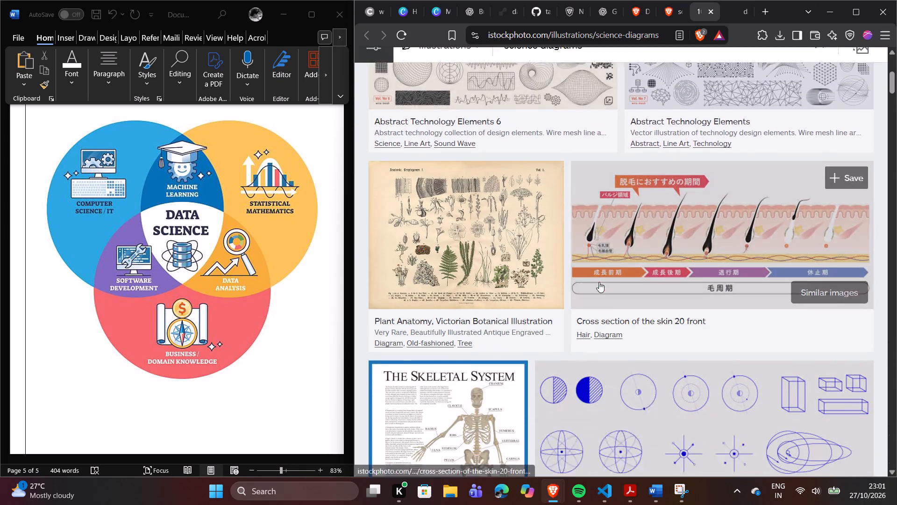
pyautogui.scroll(9, 600, 278)
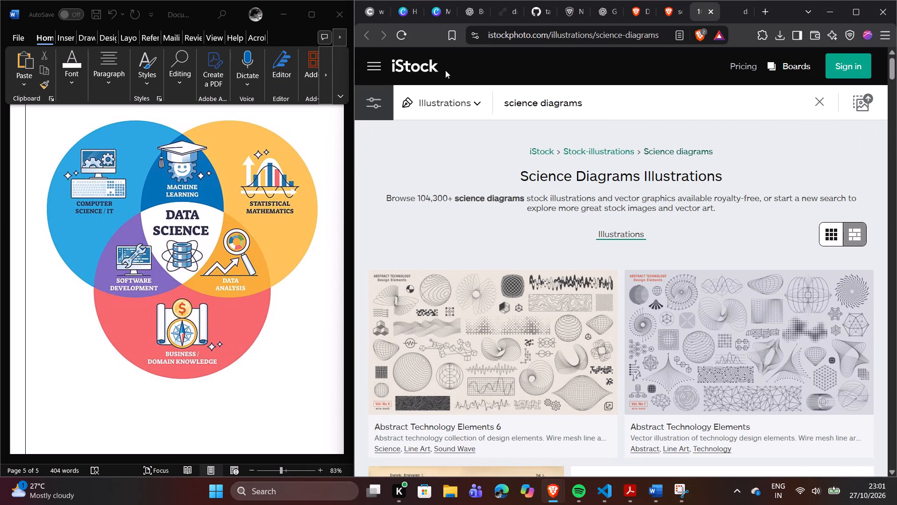
pyautogui.click(710, 14)
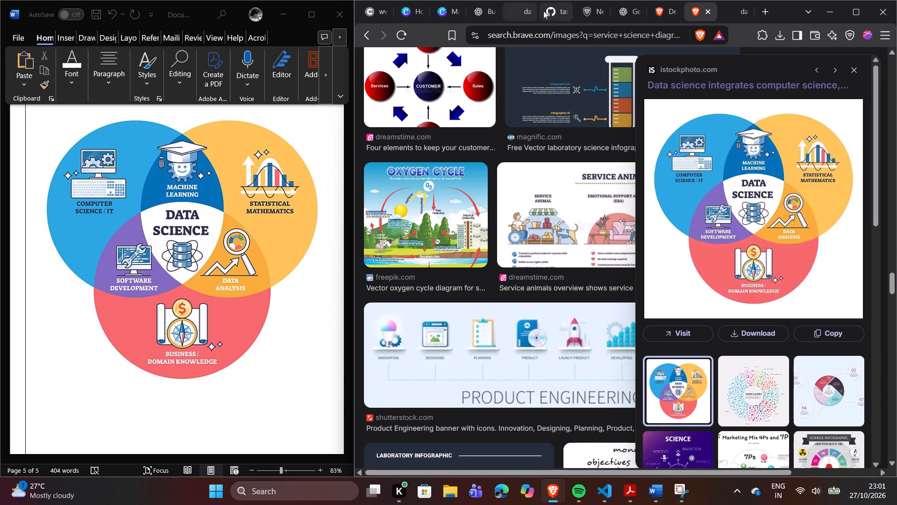
pyautogui.click(445, 12)
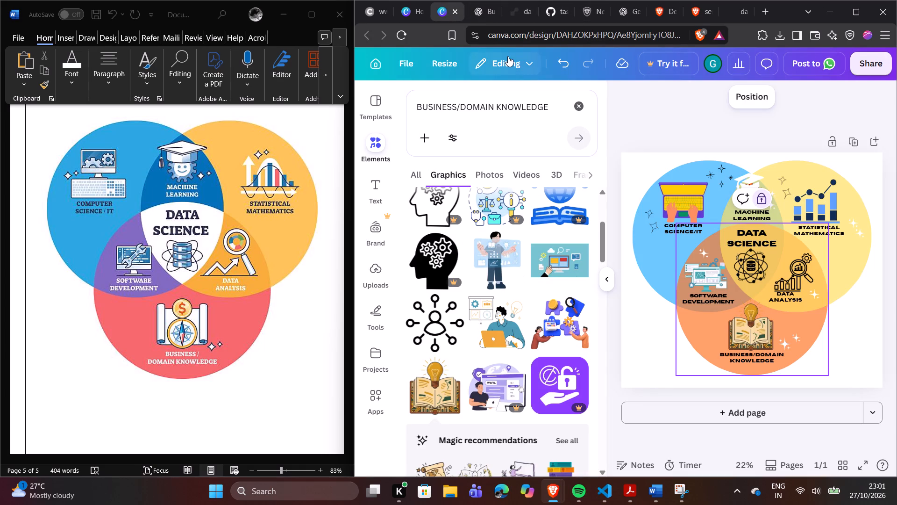
# Rename the design from the beginning as DATA SCIENCE INTEGRATE, replacing its current title.
pyautogui.click(413, 59)
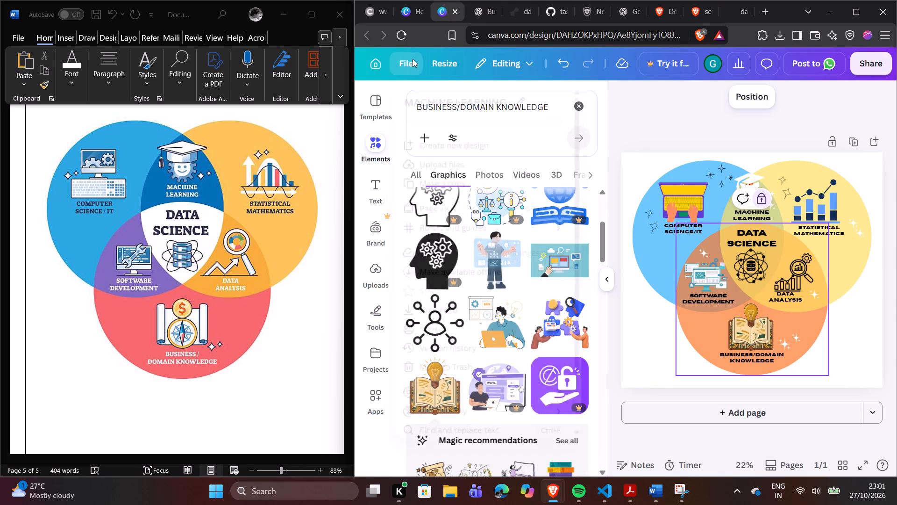
pyautogui.click(520, 96)
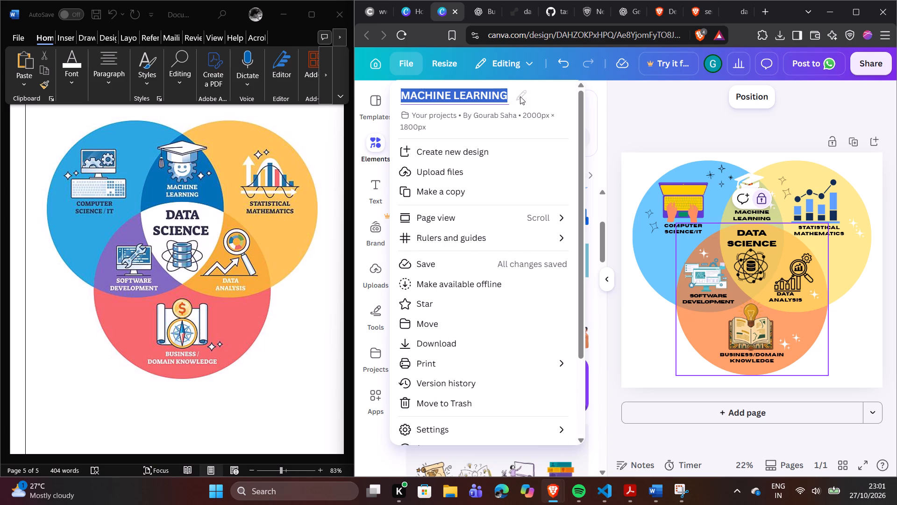
pyautogui.press('d')
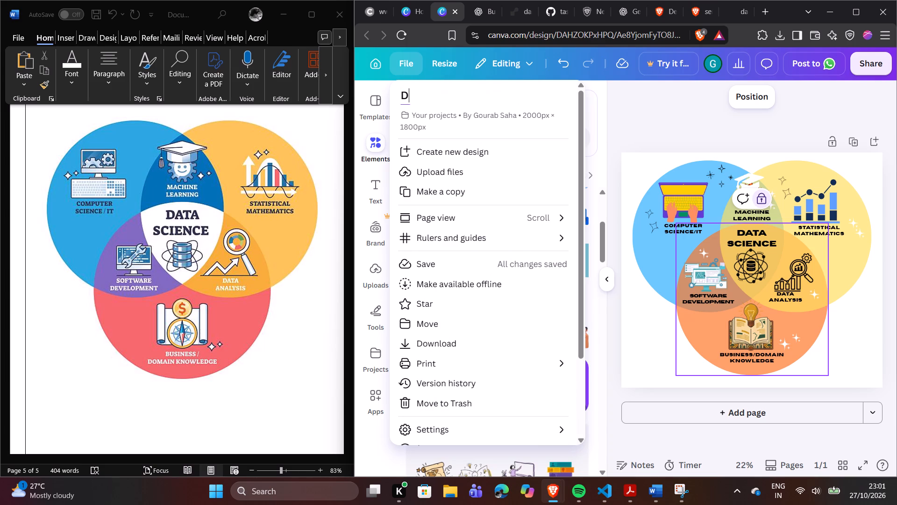
pyautogui.write('ATA SC')
pyautogui.press('i')
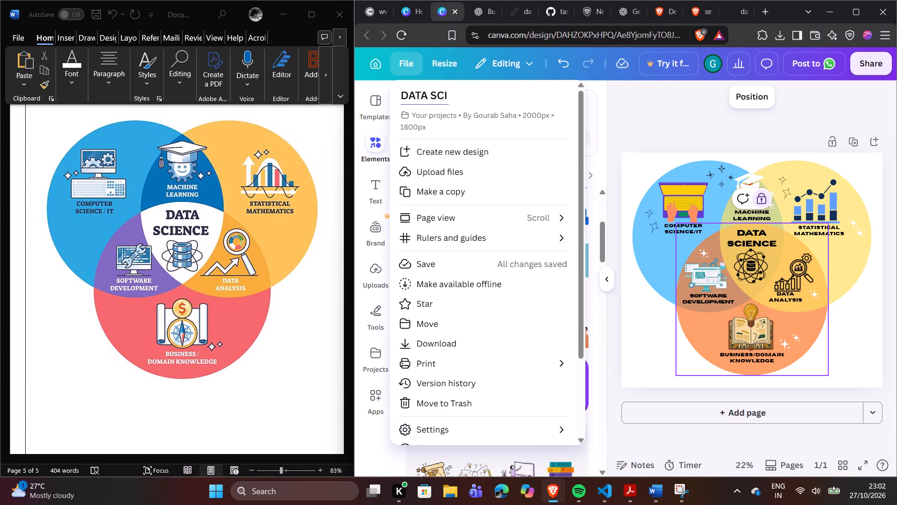
pyautogui.write('ENC')
pyautogui.write('E')
pyautogui.press('space')
pyautogui.write('INTE')
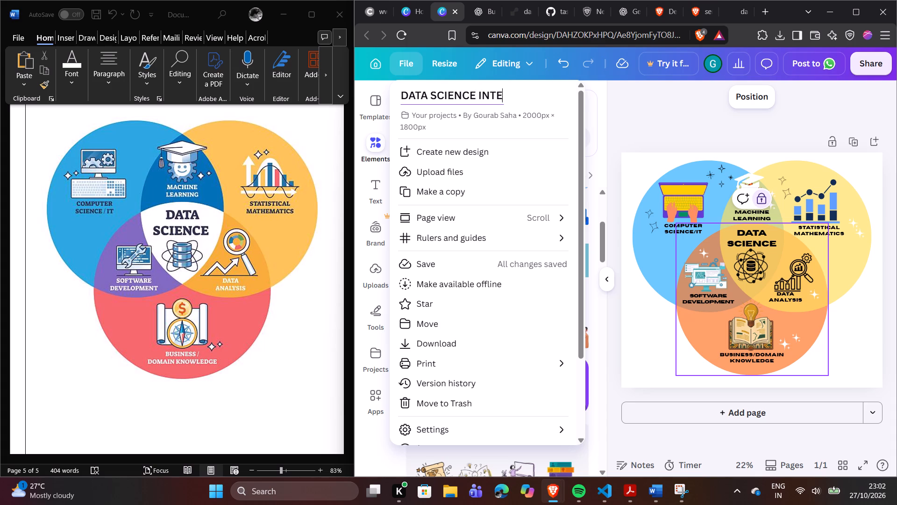
pyautogui.write('GRAT')
pyautogui.write('E')
pyautogui.press('space')
# Check the source diagram's title in the image search, and extend the design title to DATA SCIENCE INTEGRATES COMPUTER SCIENCE.
pyautogui.click(668, 10)
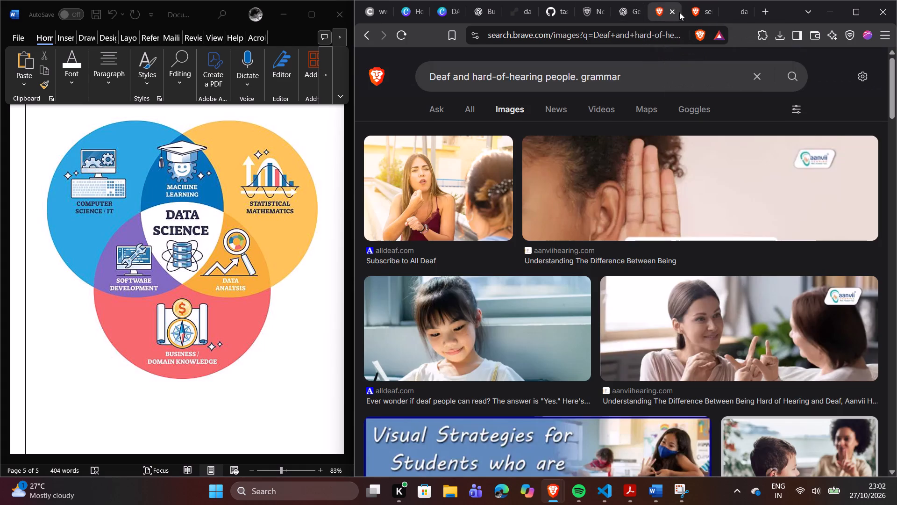
pyautogui.click(689, 13)
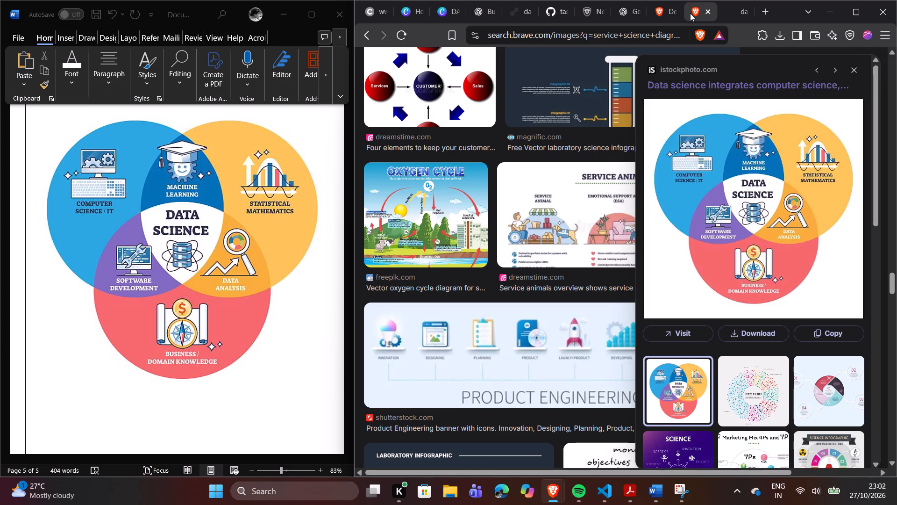
pyautogui.click(445, 14)
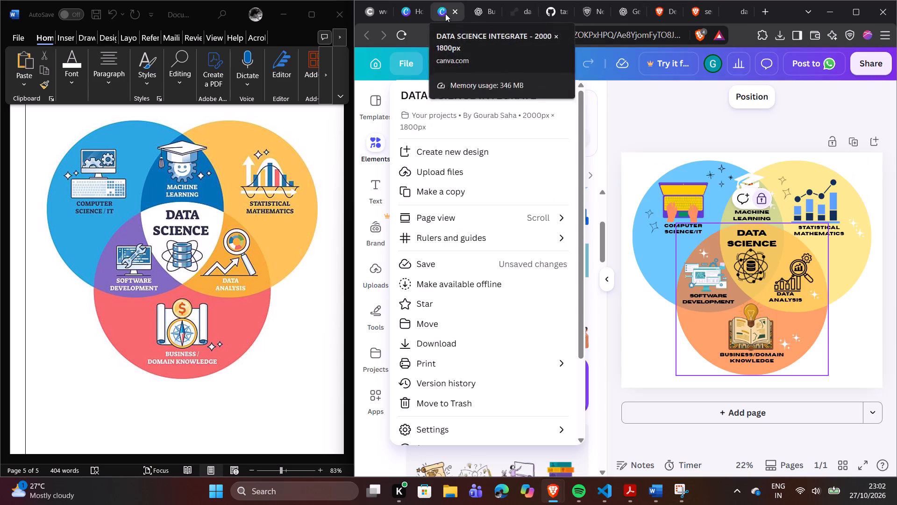
pyautogui.click(555, 90)
pyautogui.click(537, 89)
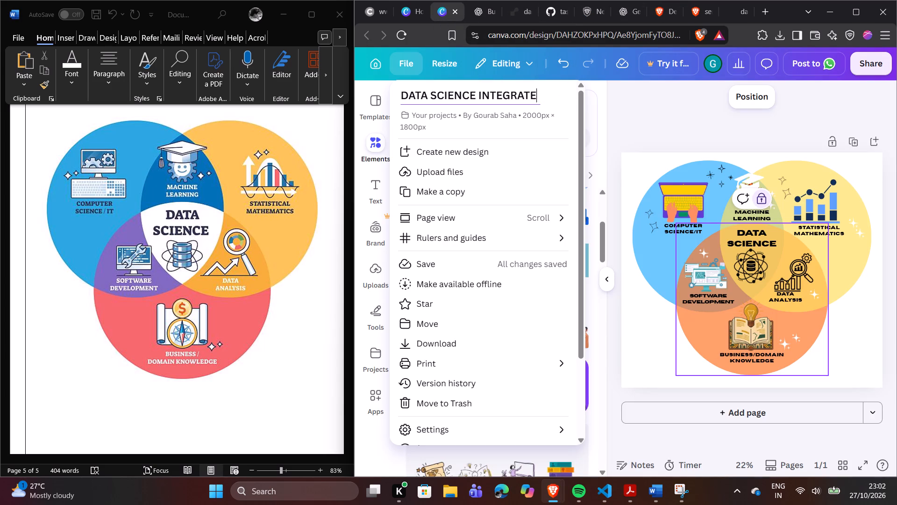
pyautogui.write('S C')
pyautogui.press('o')
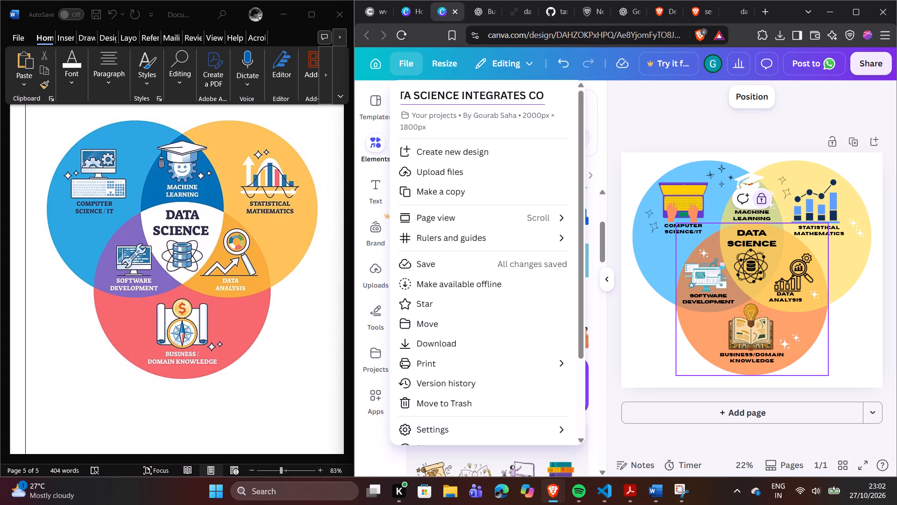
pyautogui.press('m')
pyautogui.write('PUTER')
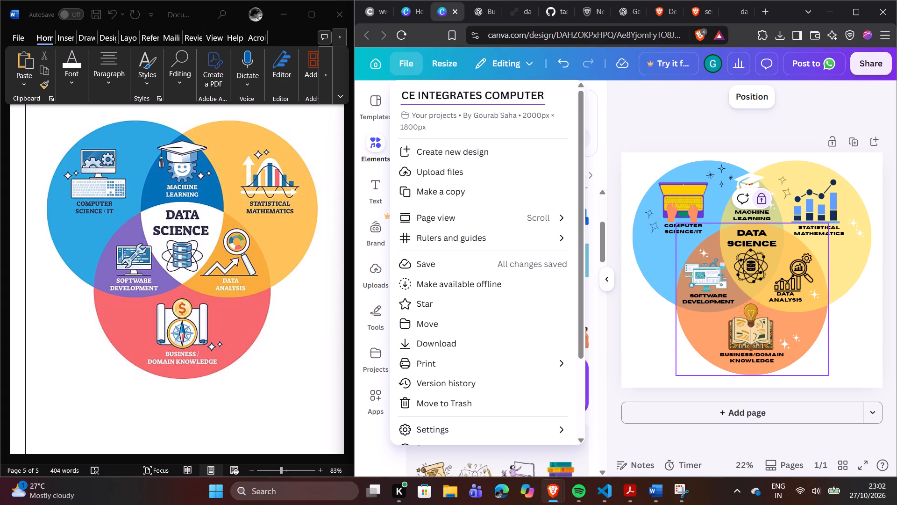
pyautogui.press('space')
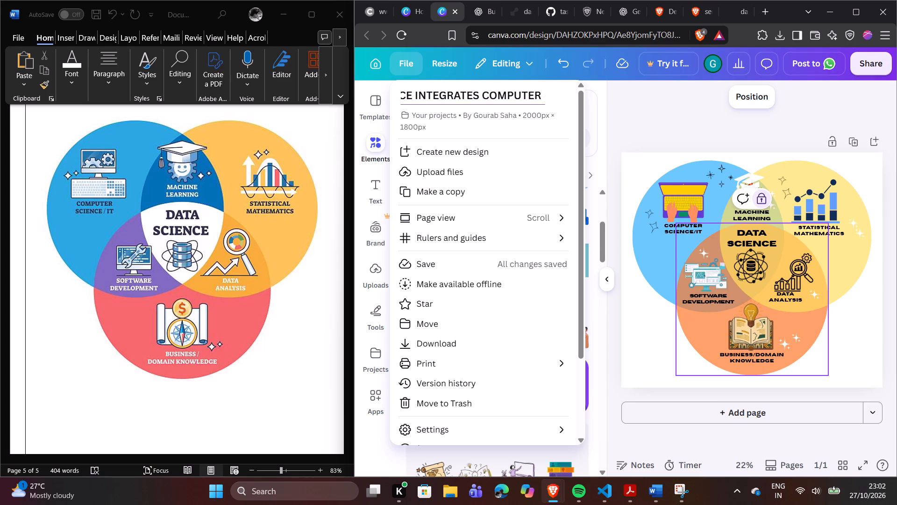
pyautogui.write('SCI')
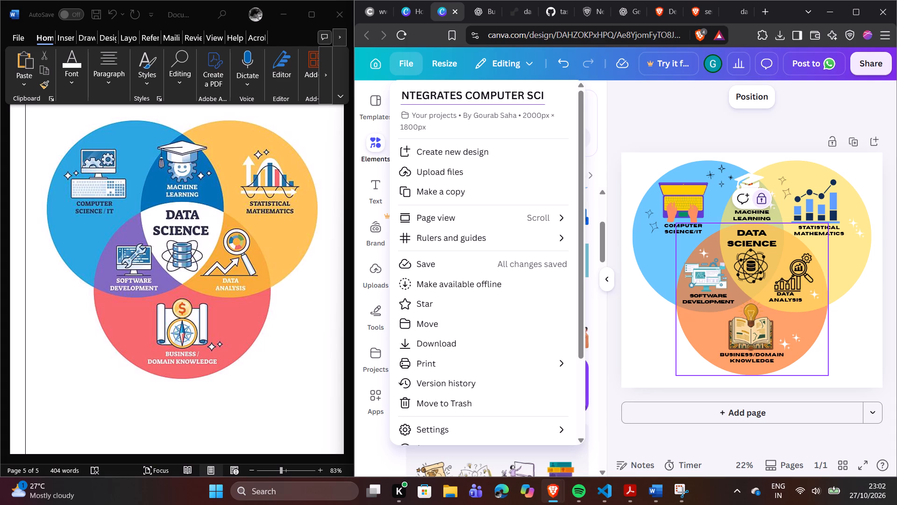
pyautogui.press('e')
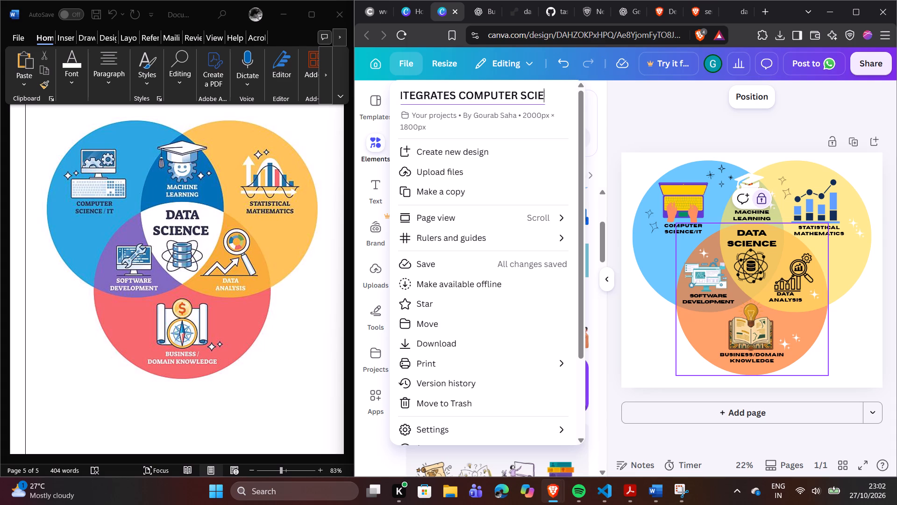
pyautogui.write('NCE')
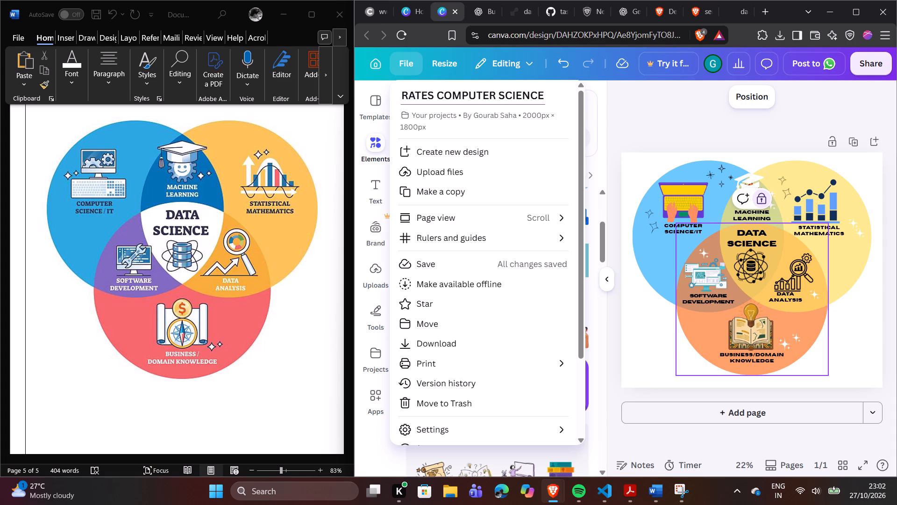
pyautogui.click(651, 86)
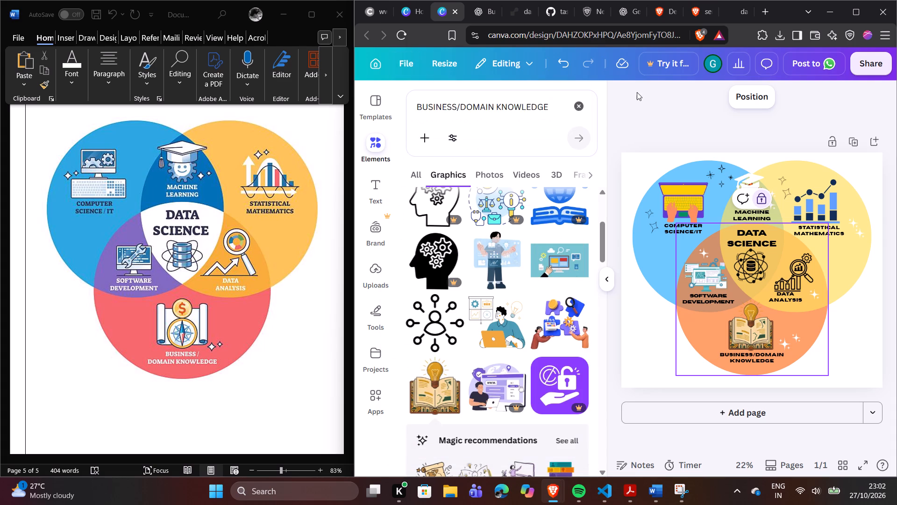
pyautogui.click(411, 55)
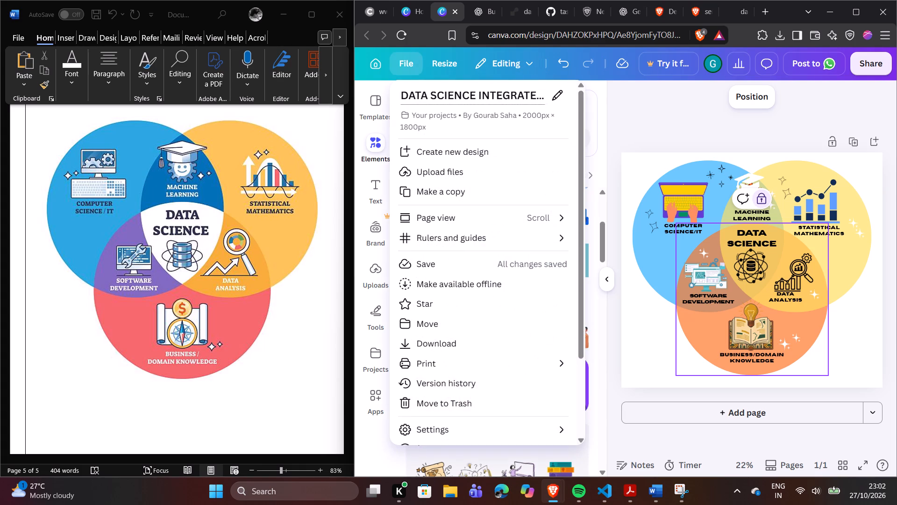
pyautogui.click(658, 103)
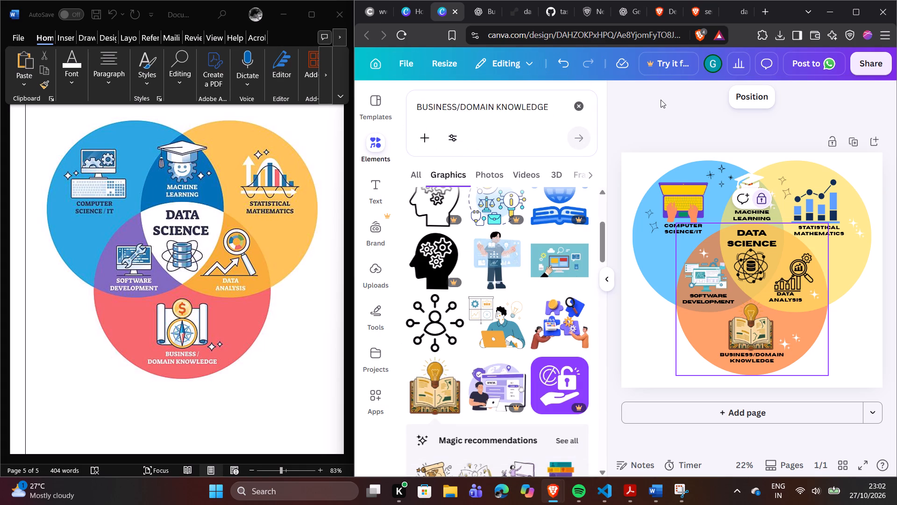
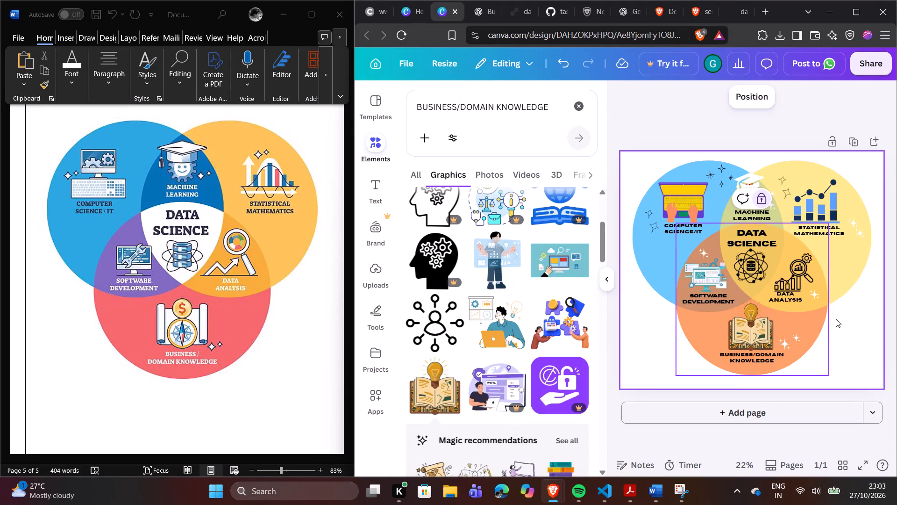
# Clear the canvas selection and hide the graphics search results to view the complete Venn diagram beside the Word original.
pyautogui.click(852, 346)
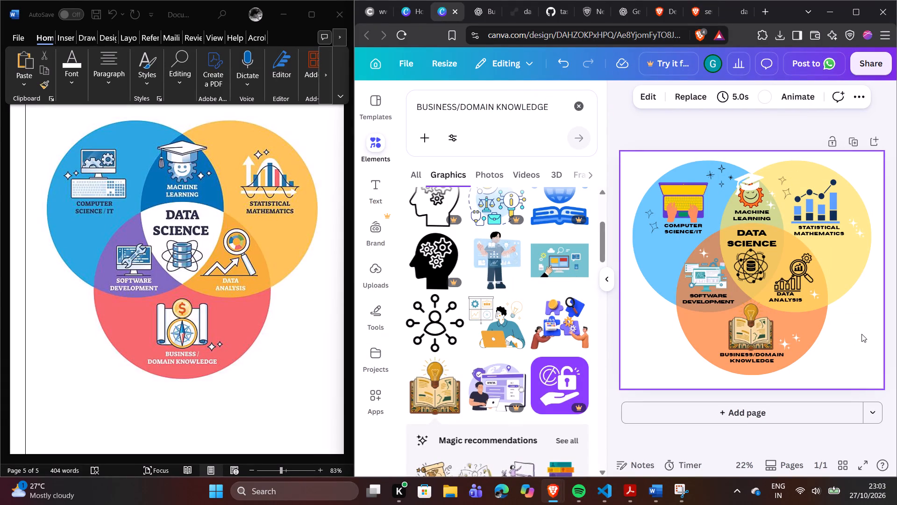
pyautogui.click(826, 138)
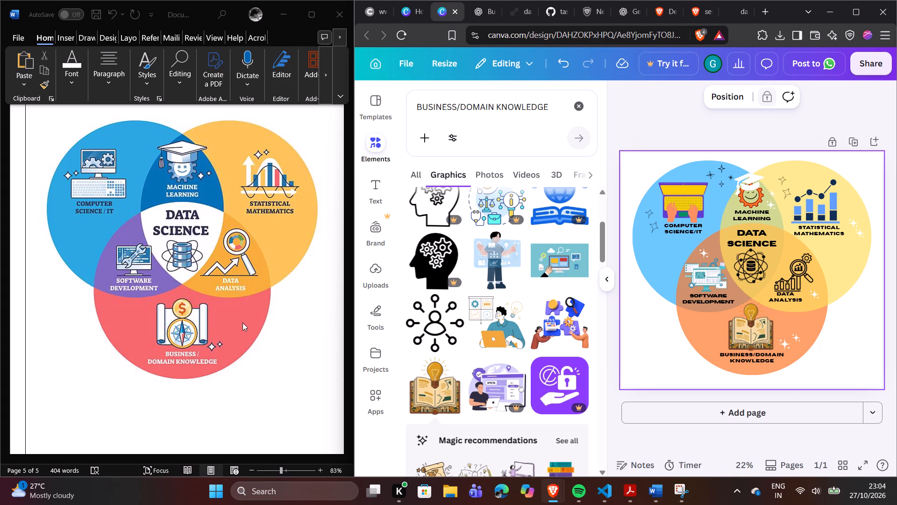
pyautogui.click(678, 118)
pyautogui.click(612, 276)
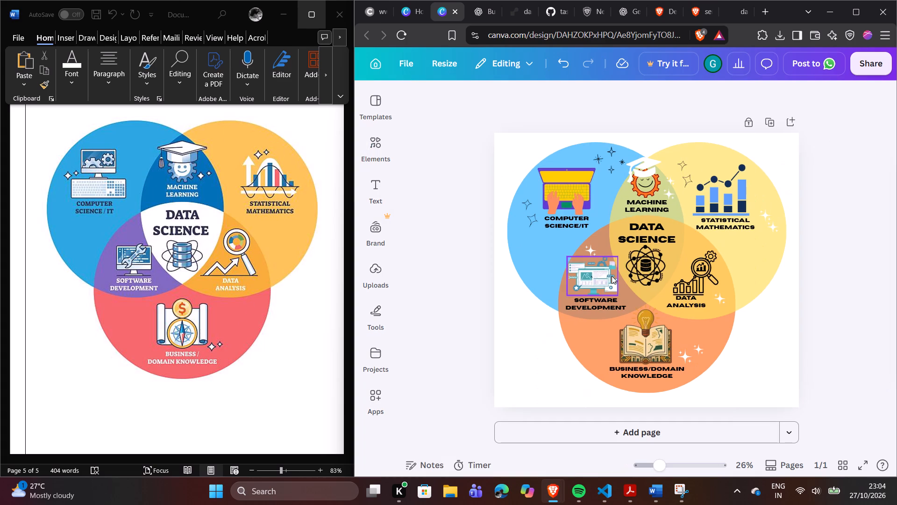
pyautogui.scroll(-6, 847, 330)
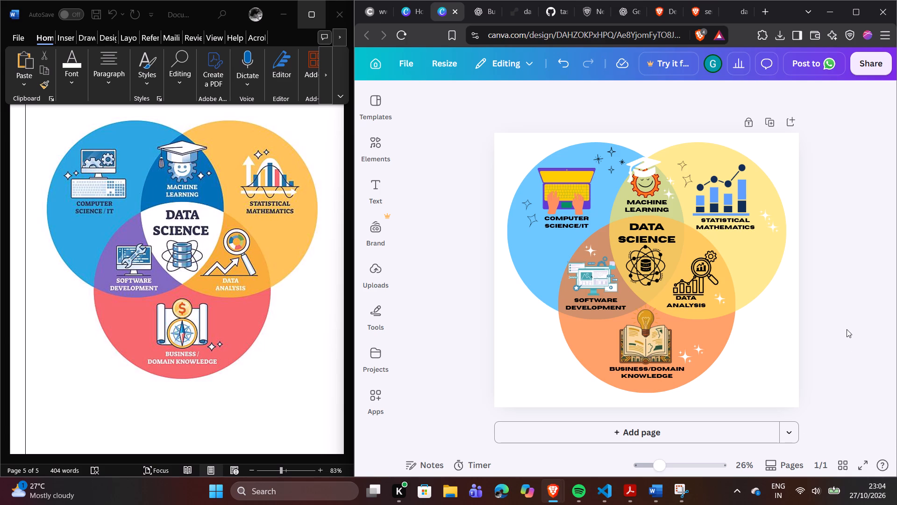